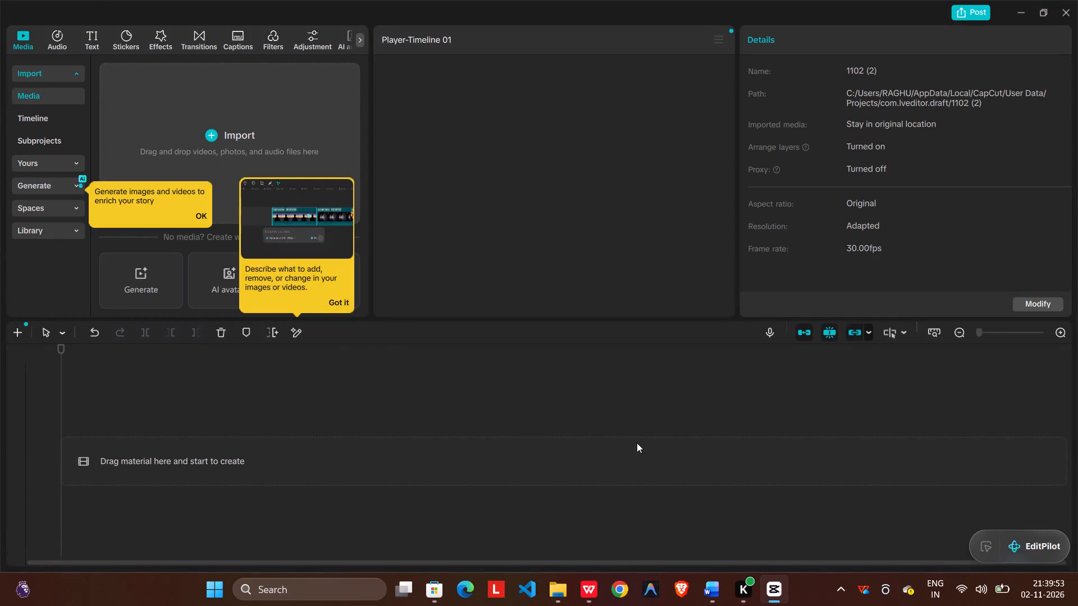
Dismiss the AI edit and Generate feature tips.
{"action": "double_click", "coordinate": [294, 327]}
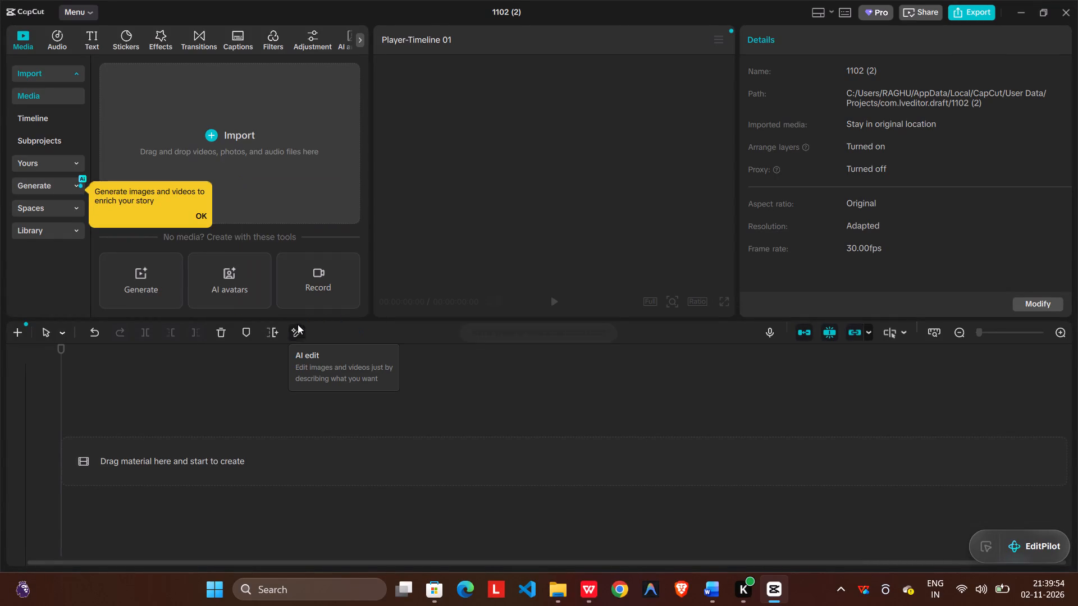
{"action": "left_click", "coordinate": [203, 219]}
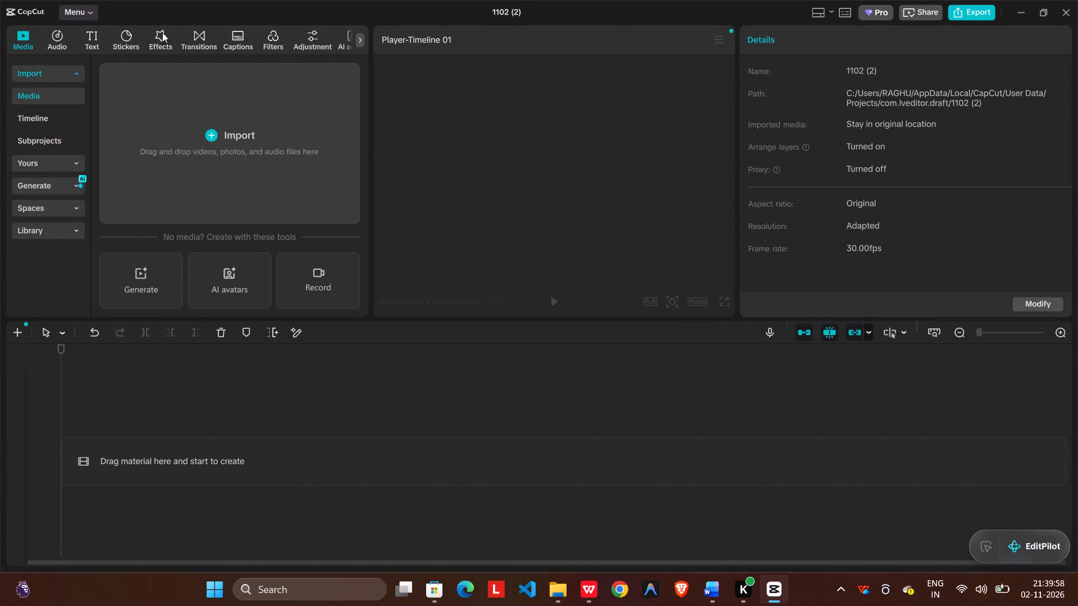
Import the 12 WhatsApp videos from the Videos folder, from 2026-10-31 at 10.33.39 PM (1) through 2026-11-01 at 4.58.56 PM.
{"action": "left_click", "coordinate": [194, 144]}
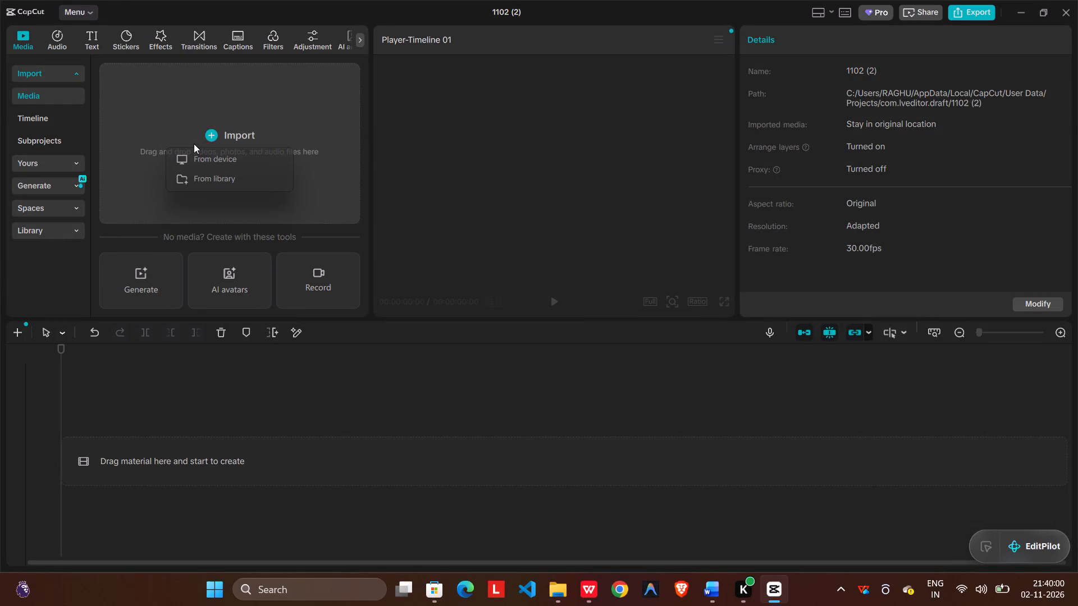
{"action": "left_click", "coordinate": [220, 160]}
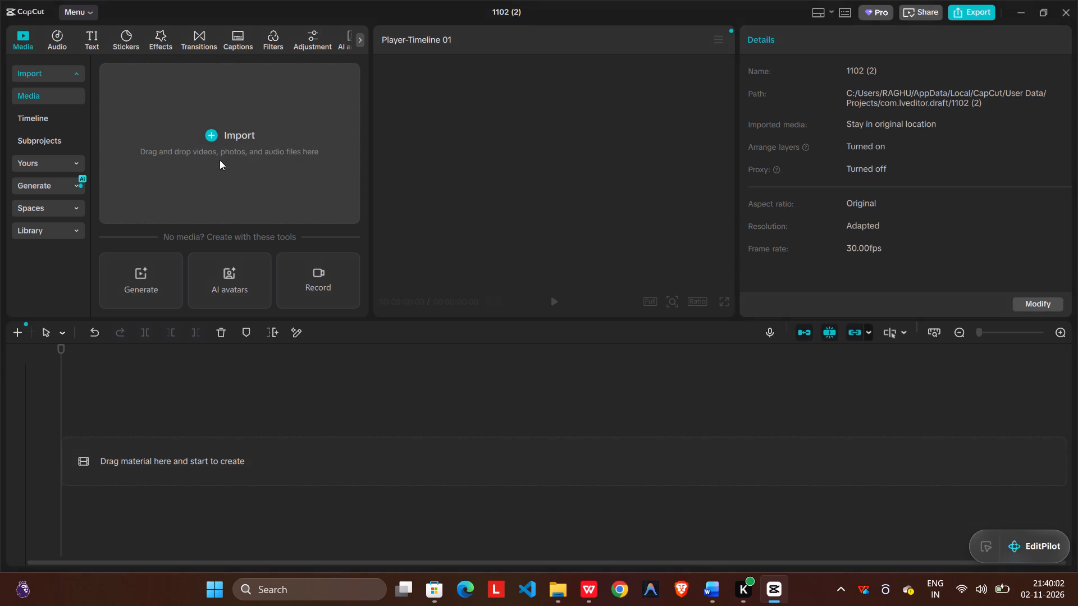
{"action": "scroll", "coordinate": [266, 178], "scroll_direction": "down", "scroll_amount": 2}
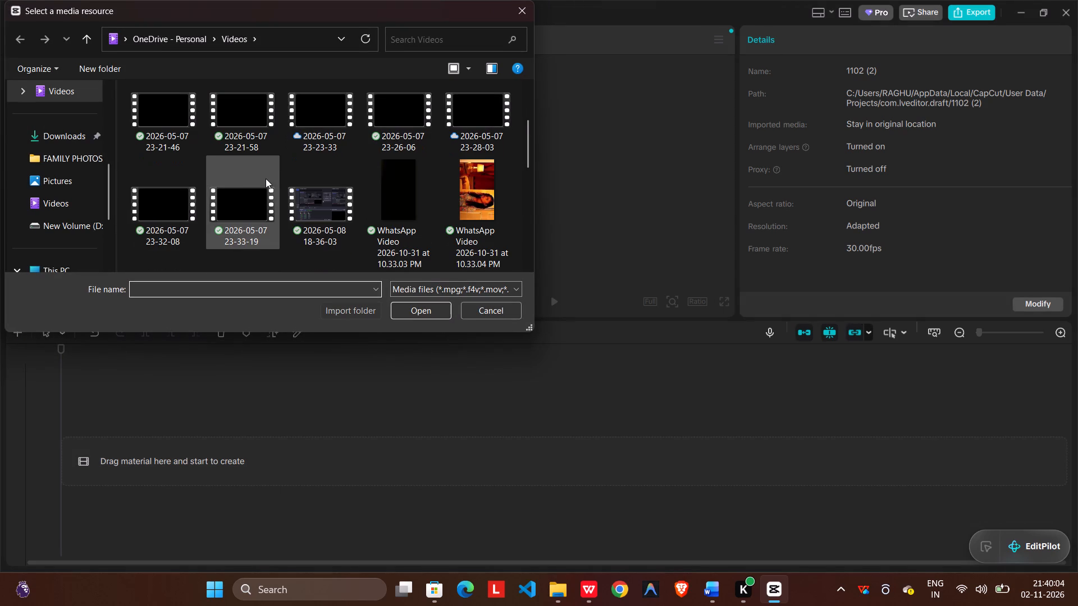
{"action": "scroll", "coordinate": [360, 210], "scroll_direction": "down", "scroll_amount": 7}
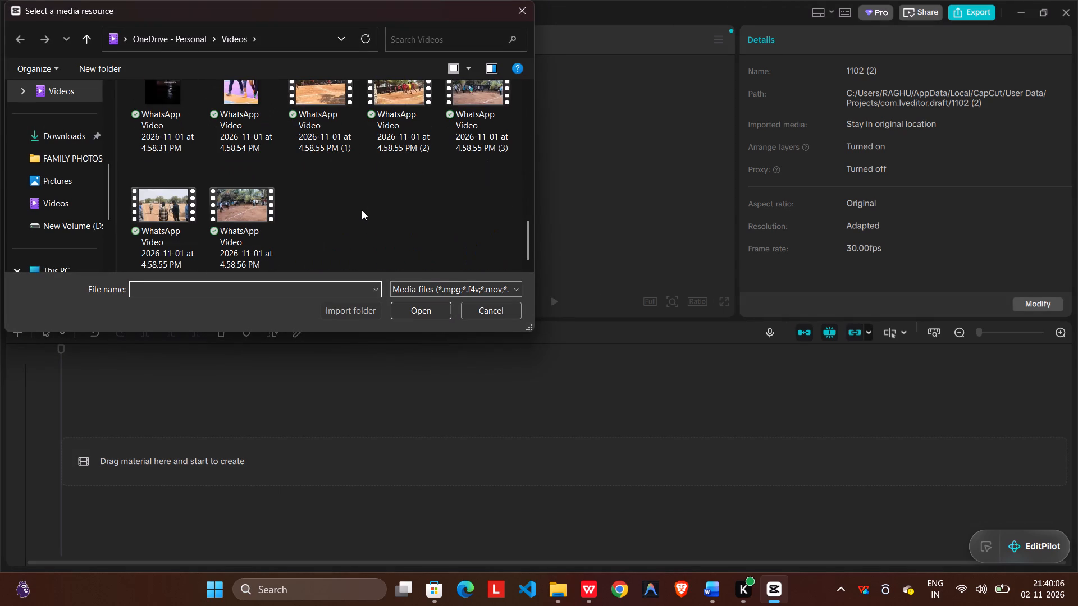
{"action": "scroll", "coordinate": [408, 224], "scroll_direction": "up", "scroll_amount": 2}
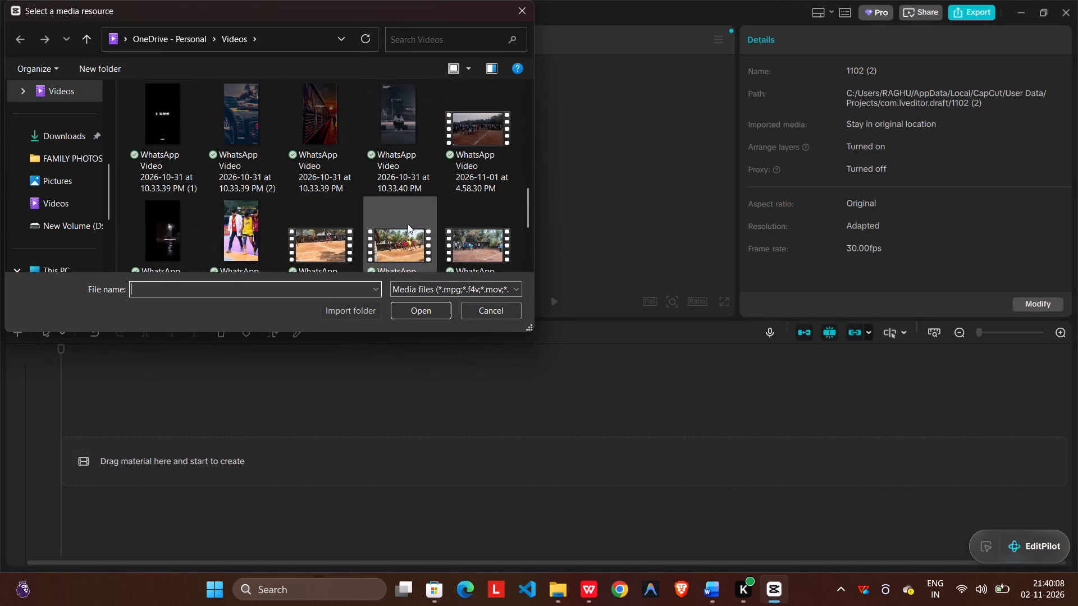
{"action": "left_click_drag", "start_coordinate": [280, 206], "coordinate": [436, 287]}
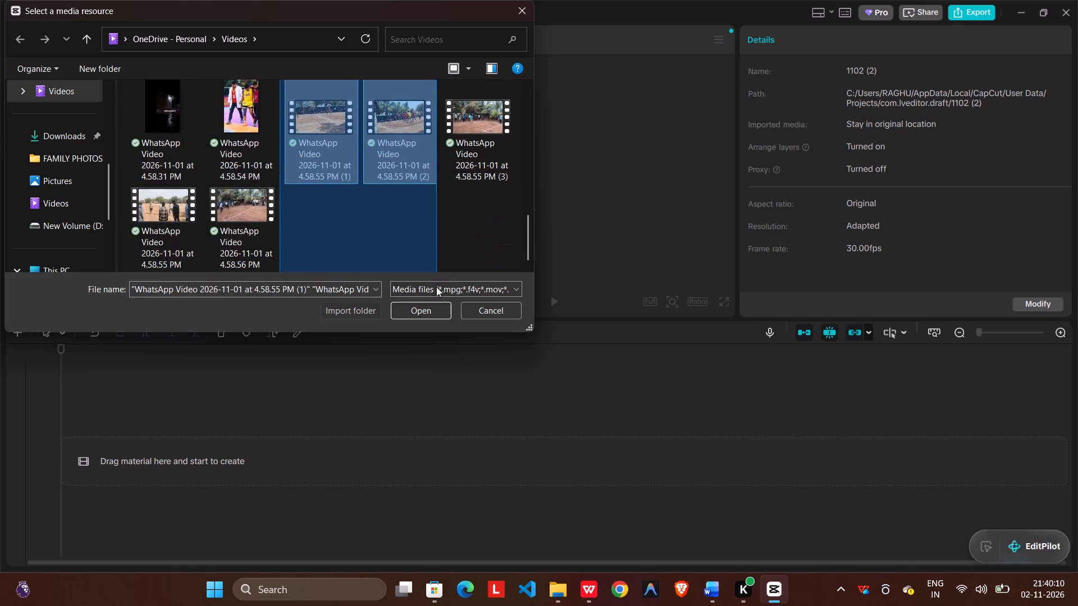
{"action": "left_click_drag", "start_coordinate": [436, 287], "coordinate": [380, 278]}
{"action": "left_click", "coordinate": [441, 254]}
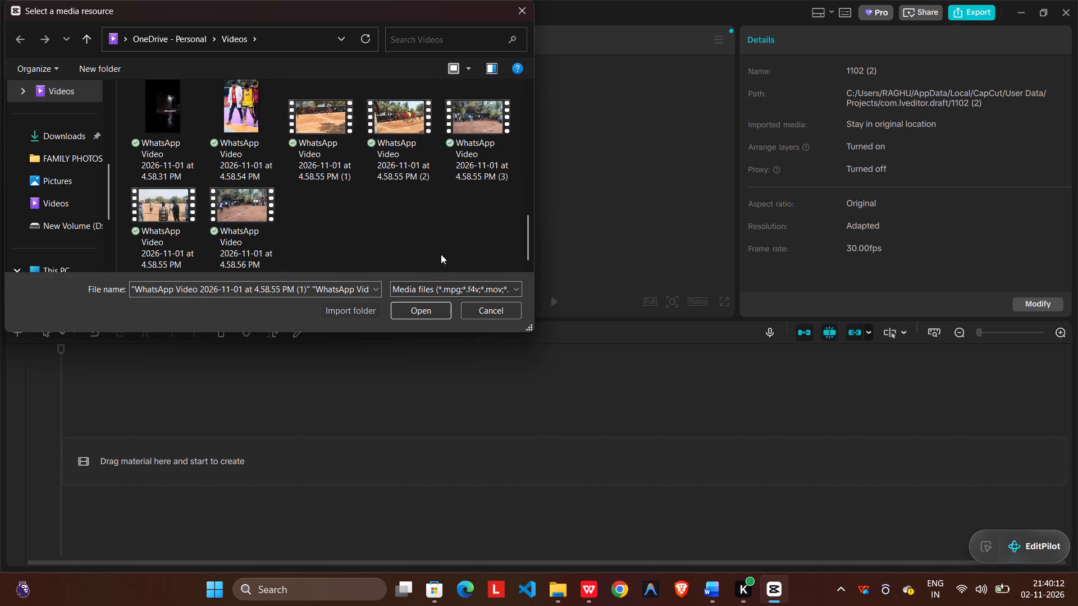
{"action": "scroll", "coordinate": [179, 137], "scroll_direction": "up", "scroll_amount": 2}
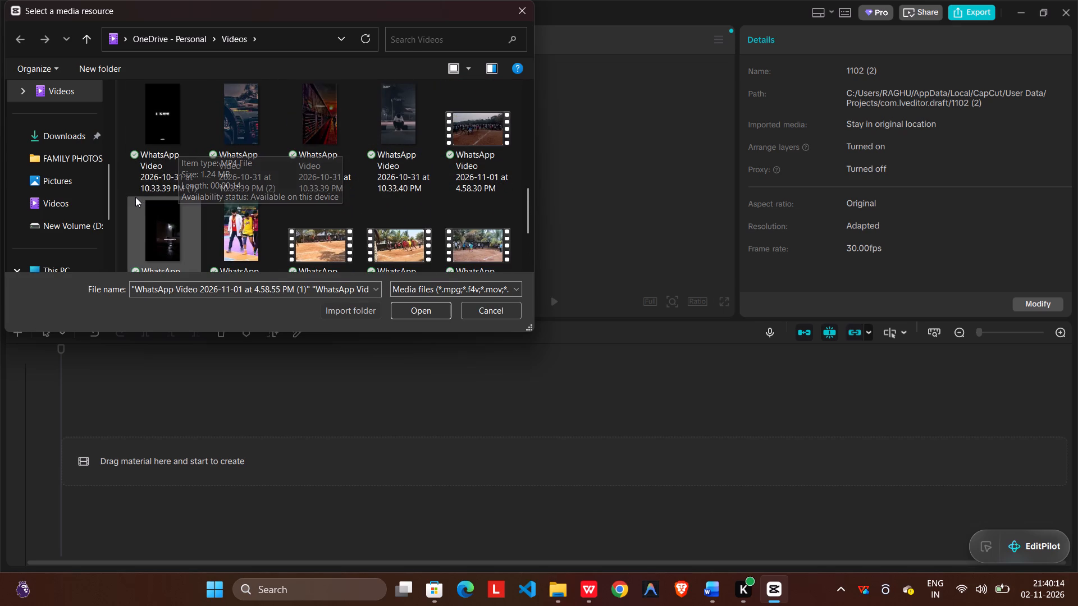
{"action": "left_click_drag", "start_coordinate": [127, 194], "coordinate": [461, 263]}
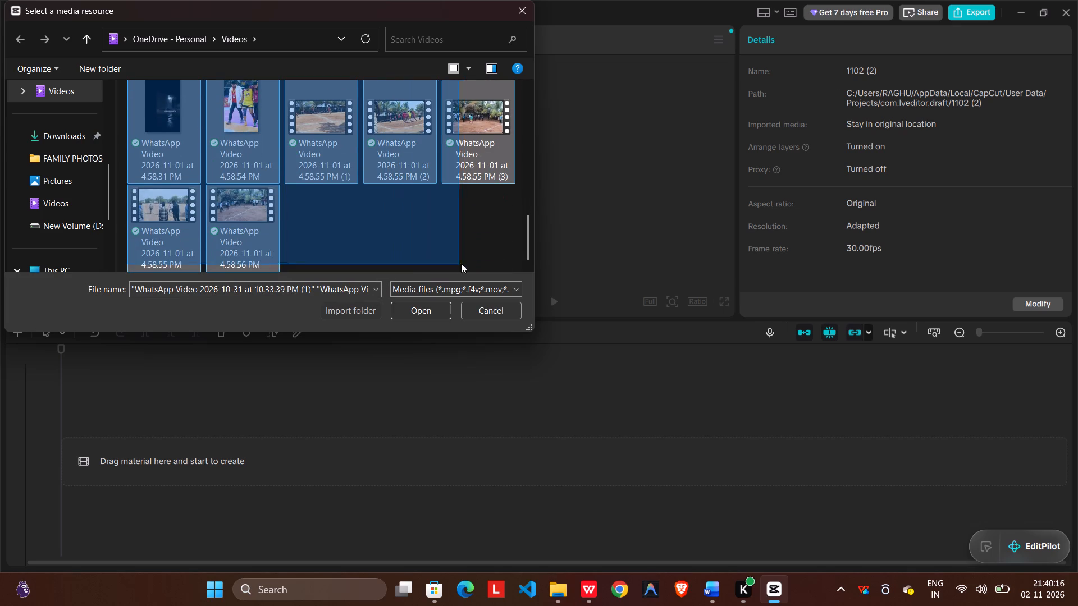
{"action": "left_click_drag", "start_coordinate": [461, 263], "coordinate": [503, 270]}
{"action": "left_click", "coordinate": [424, 302]}
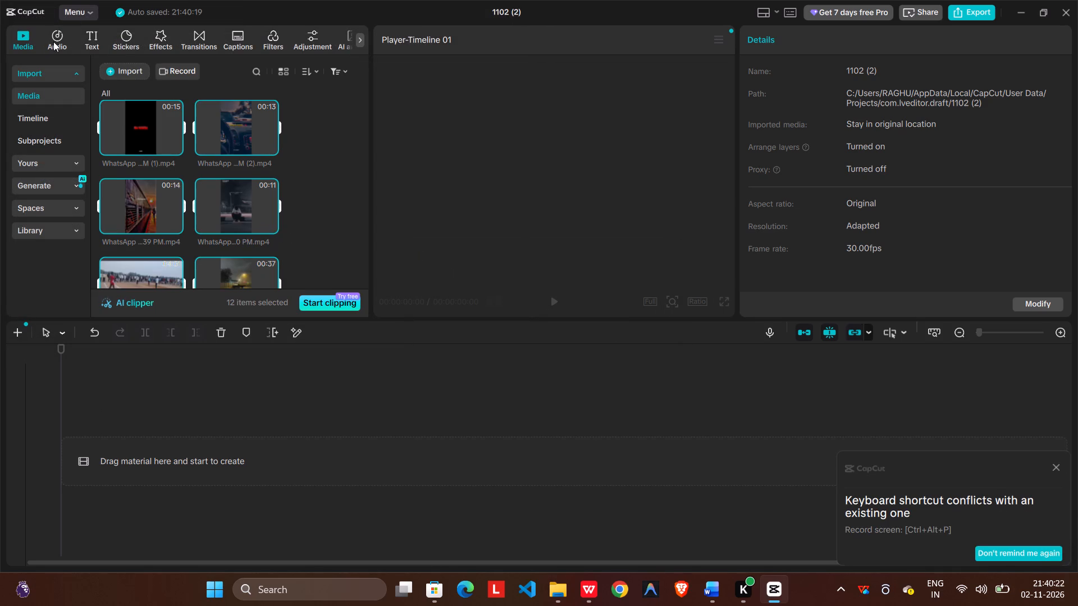
Import the video snapgram.io_gaq4mroi0ks1 from the Downloads folder into the project media.
{"action": "left_click", "coordinate": [127, 64]}
{"action": "left_click", "coordinate": [157, 95]}
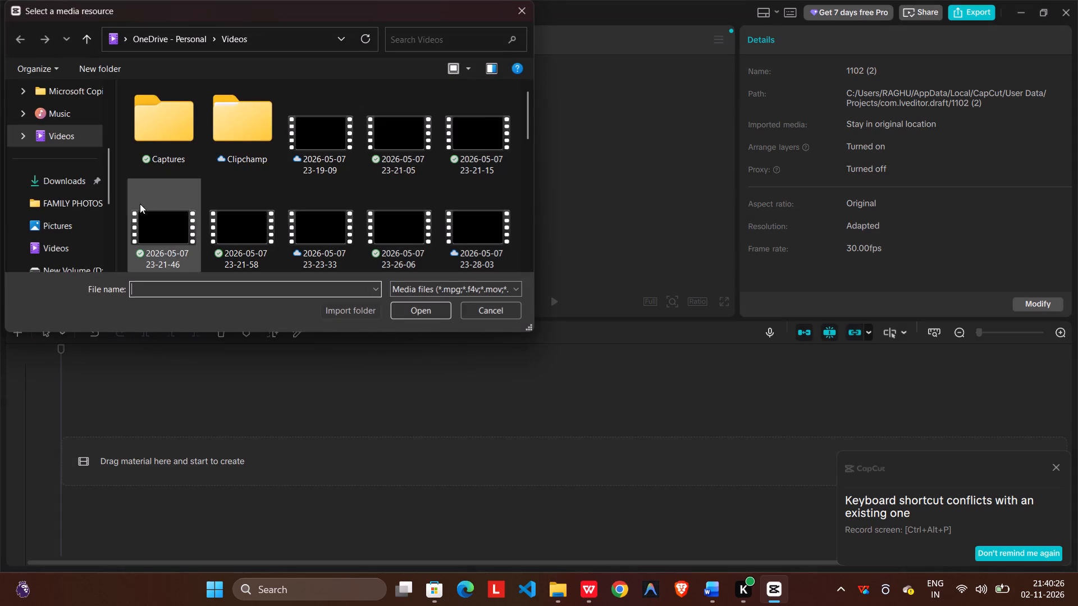
{"action": "left_click", "coordinate": [86, 182]}
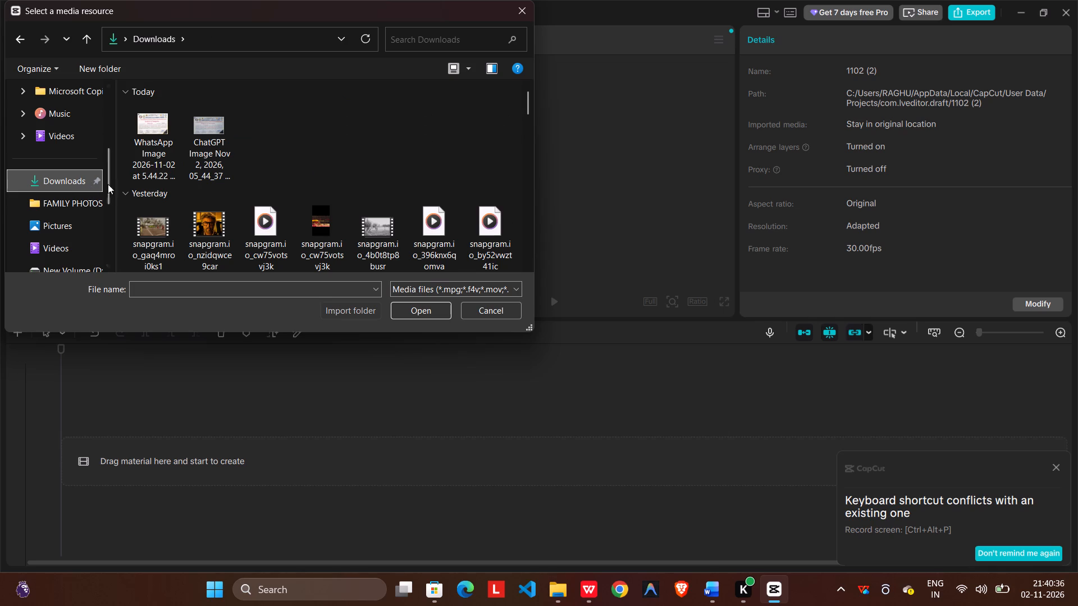
{"action": "scroll", "coordinate": [334, 181], "scroll_direction": "down", "scroll_amount": 1}
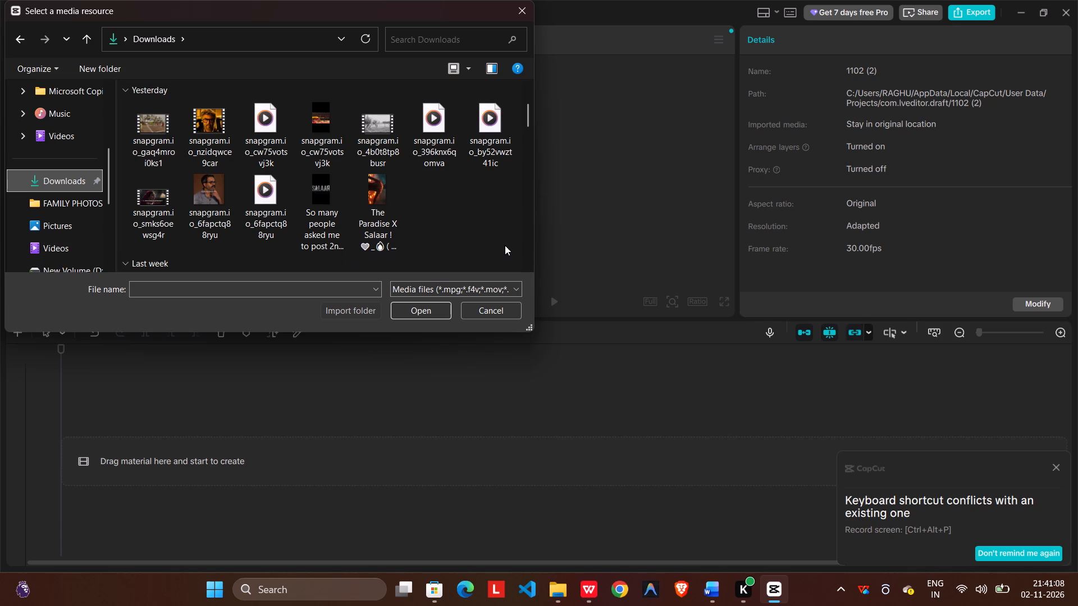
{"action": "left_click_drag", "start_coordinate": [490, 242], "coordinate": [467, 212]}
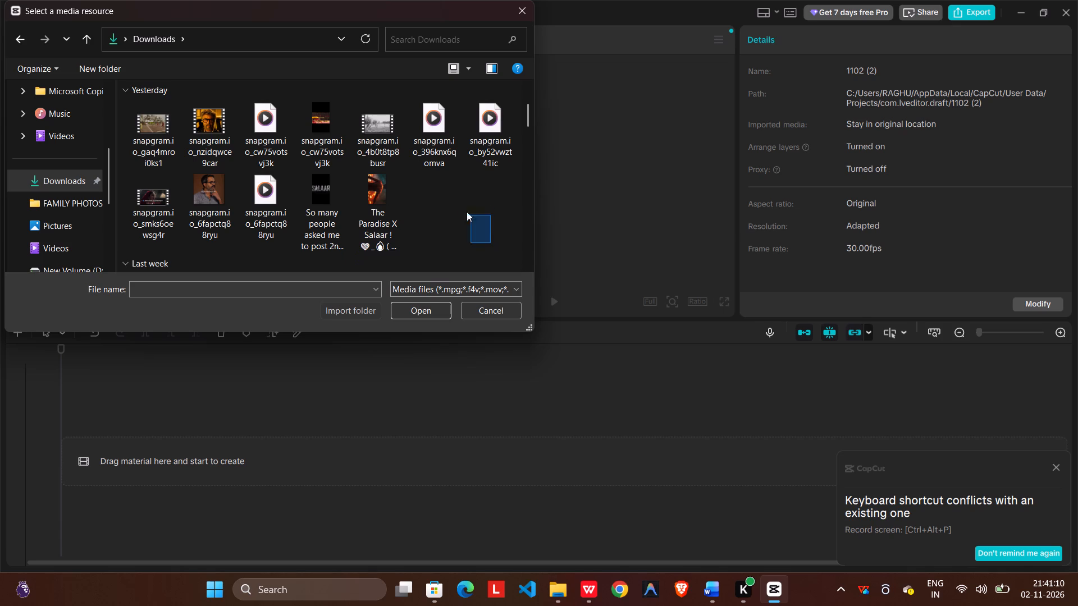
{"action": "left_click_drag", "start_coordinate": [467, 212], "coordinate": [142, 116]}
{"action": "left_click", "coordinate": [142, 116]}
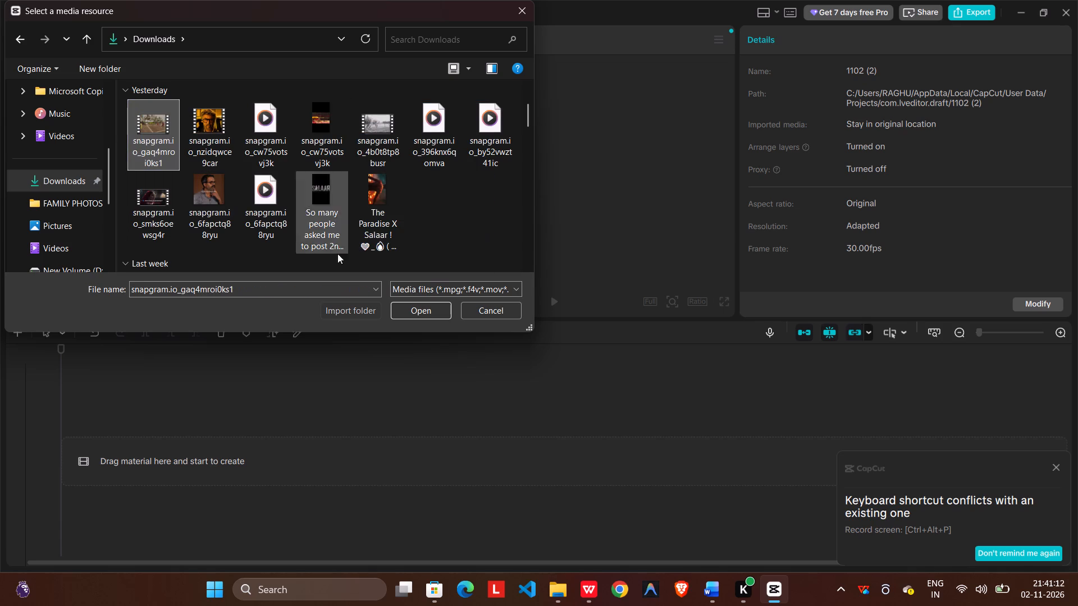
{"action": "left_click", "coordinate": [409, 307]}
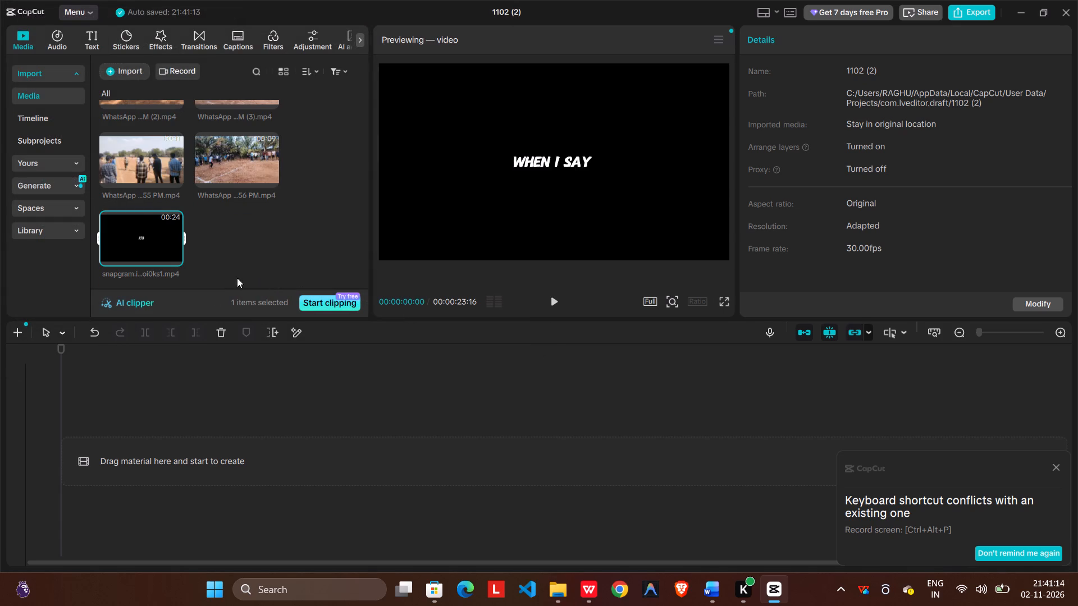
Place the clip WhatsApp Video 2026-10-31 at 10.33.39 PM at the start of the timeline.
{"action": "left_click_drag", "start_coordinate": [247, 154], "coordinate": [268, 156]}
{"action": "scroll", "coordinate": [237, 159], "scroll_direction": "up", "scroll_amount": 4}
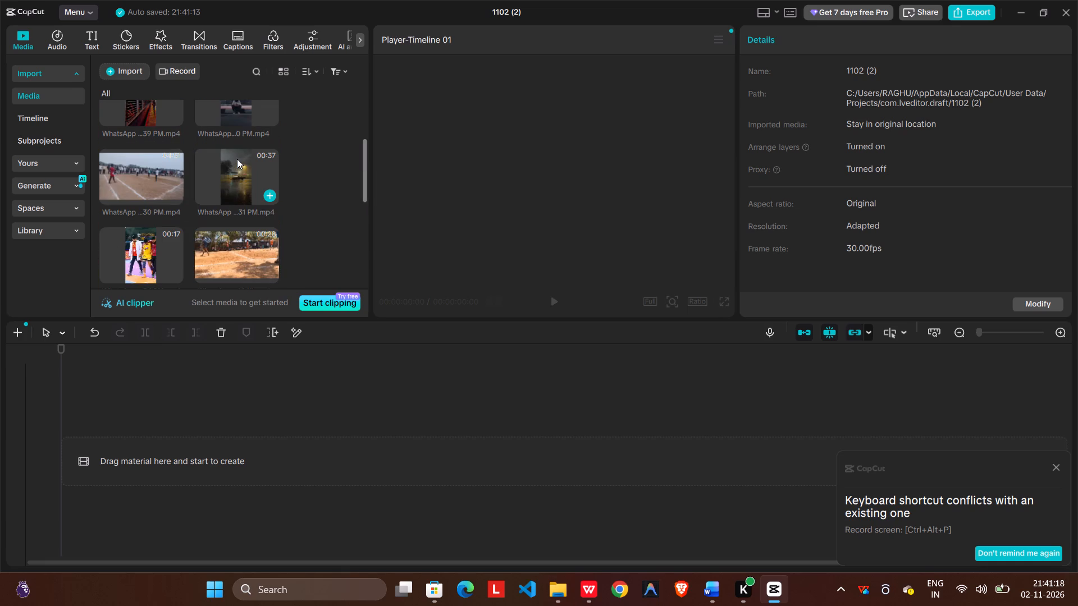
{"action": "scroll", "coordinate": [148, 159], "scroll_direction": "up", "scroll_amount": 2}
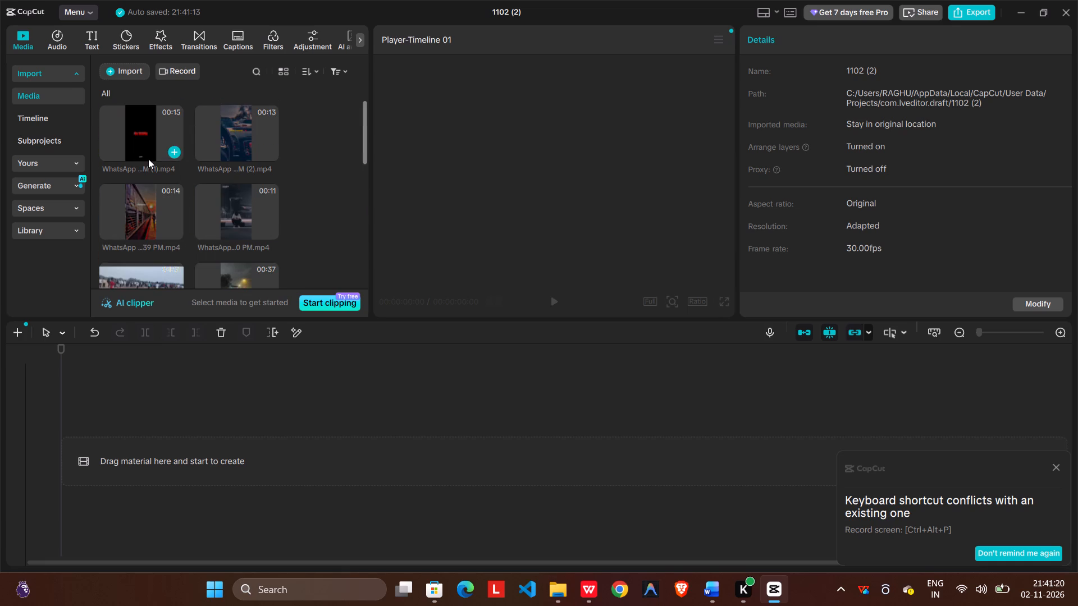
{"action": "left_click_drag", "start_coordinate": [145, 209], "coordinate": [157, 447]}
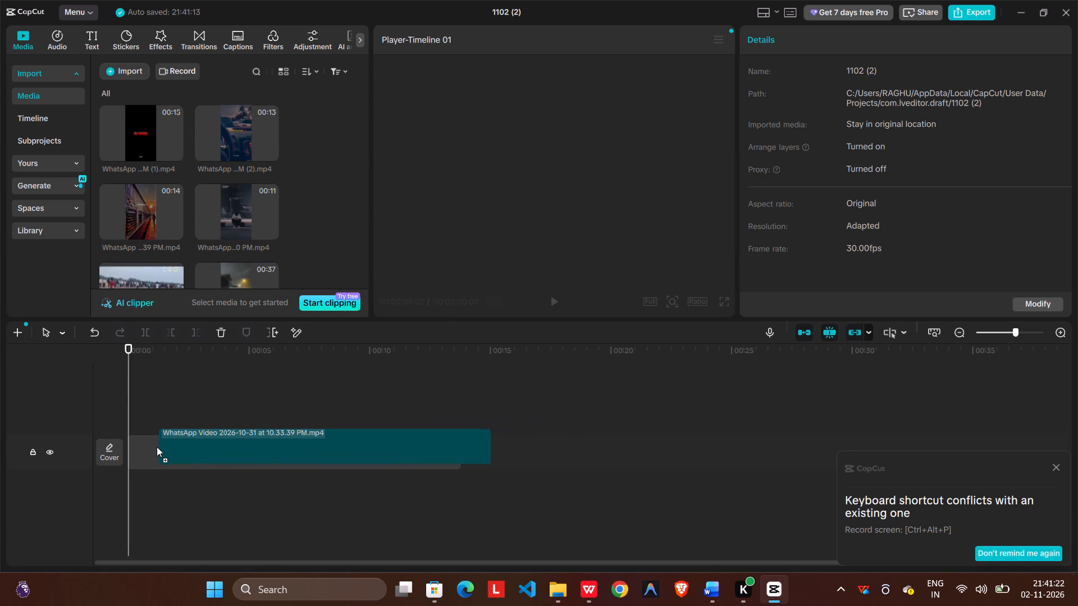
{"action": "left_click_drag", "start_coordinate": [157, 447], "coordinate": [152, 448]}
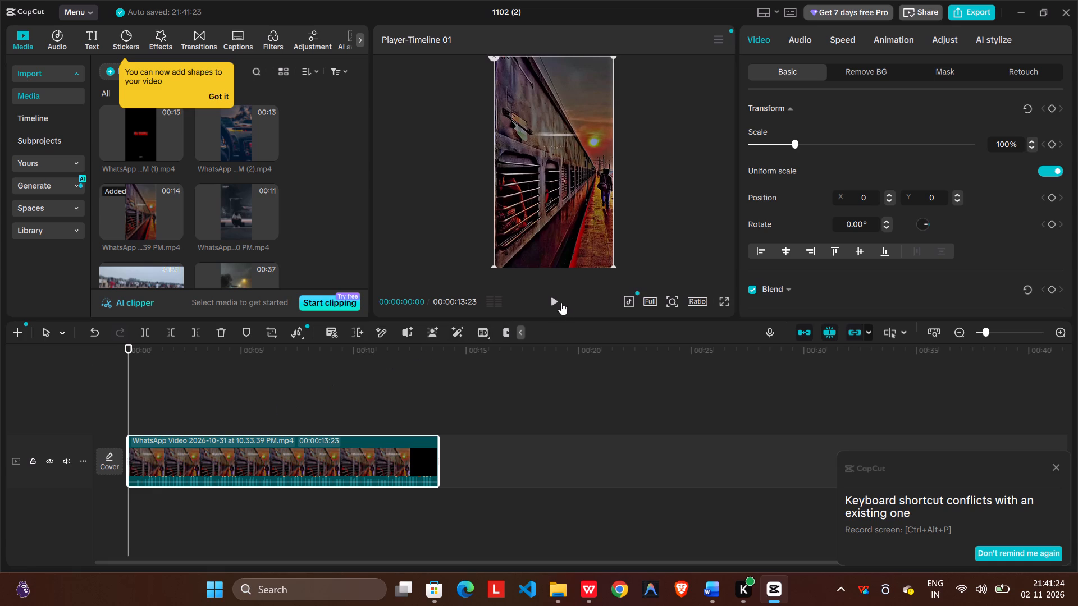
Play the timeline to preview the train clip.
{"action": "left_click", "coordinate": [555, 301]}
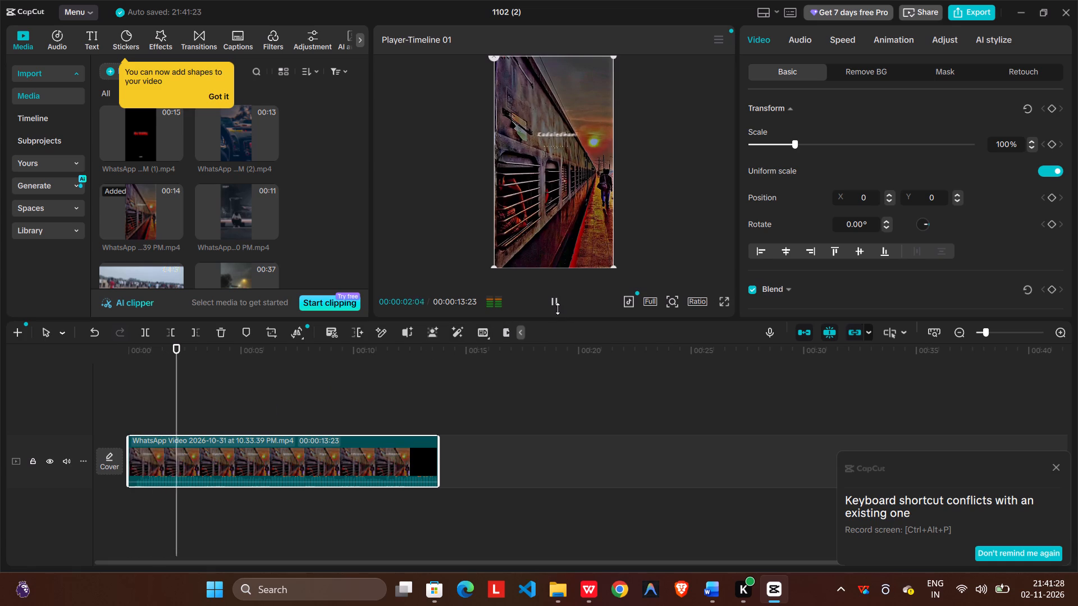
Append WhatsApp Video 2026-10-31 at 10.33.39 PM (2), followed by the (1) version, after the first timeline clip.
{"action": "left_click_drag", "start_coordinate": [209, 135], "coordinate": [426, 190]}
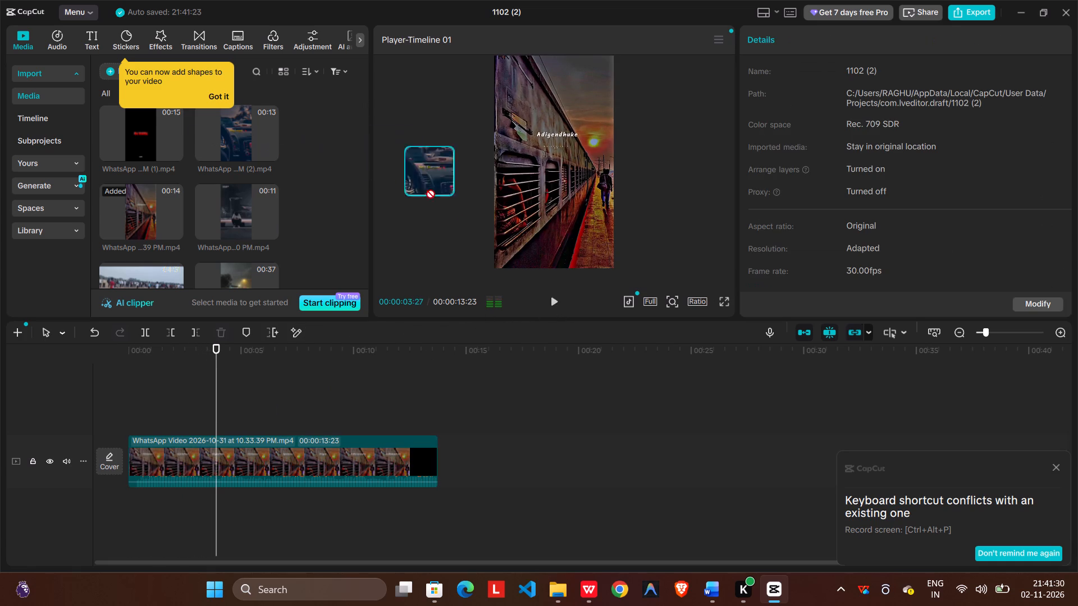
{"action": "left_click_drag", "start_coordinate": [426, 190], "coordinate": [449, 464]}
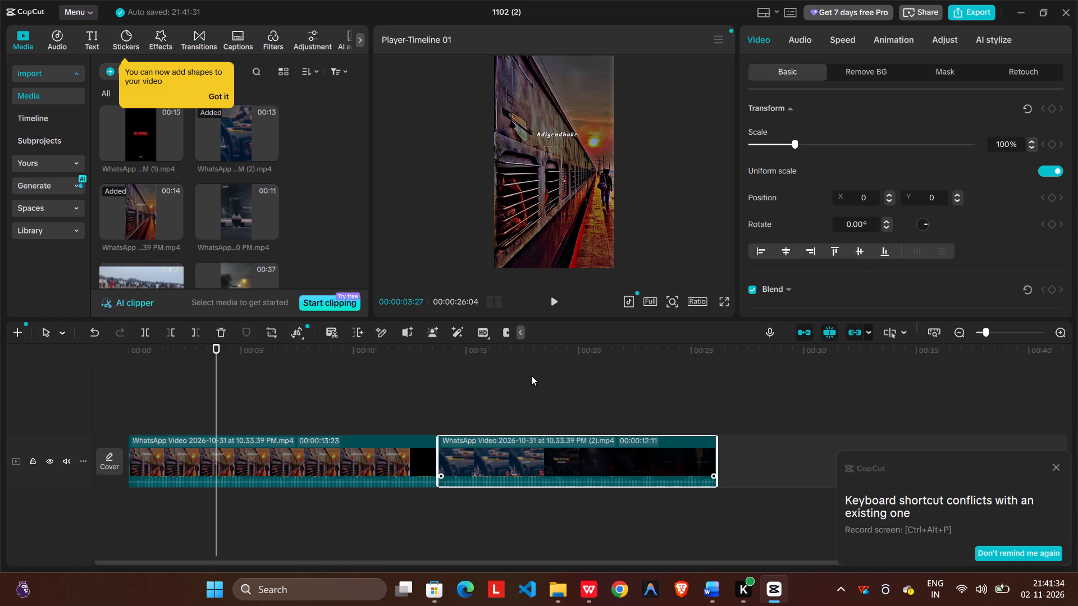
{"action": "scroll", "coordinate": [223, 223], "scroll_direction": "up", "scroll_amount": 3}
{"action": "left_click_drag", "start_coordinate": [133, 134], "coordinate": [721, 453]}
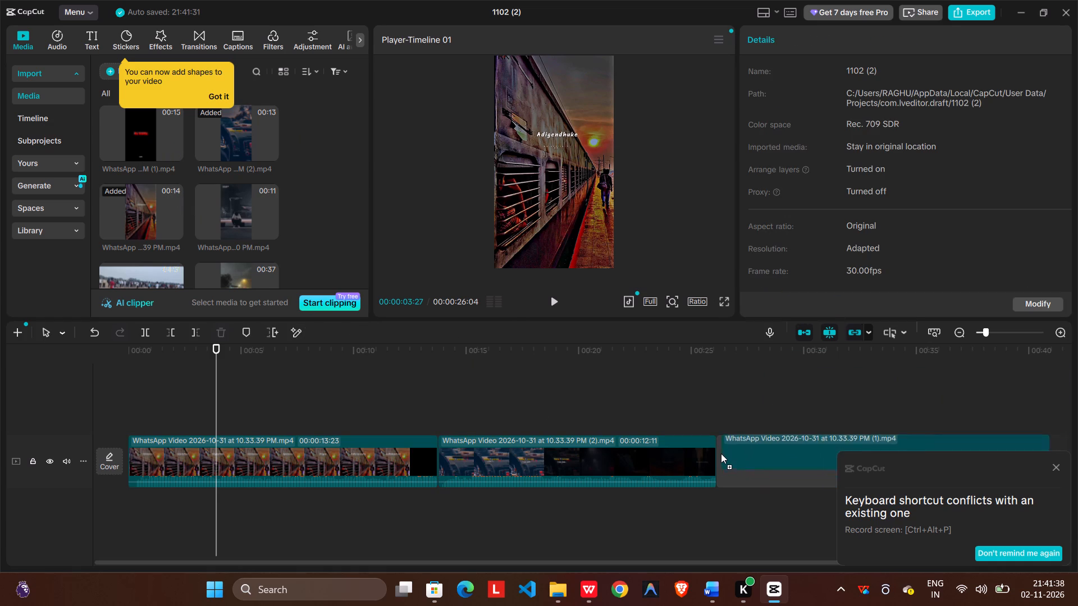
{"action": "left_click_drag", "start_coordinate": [721, 453], "coordinate": [720, 464]}
{"action": "left_click", "coordinate": [720, 464]}
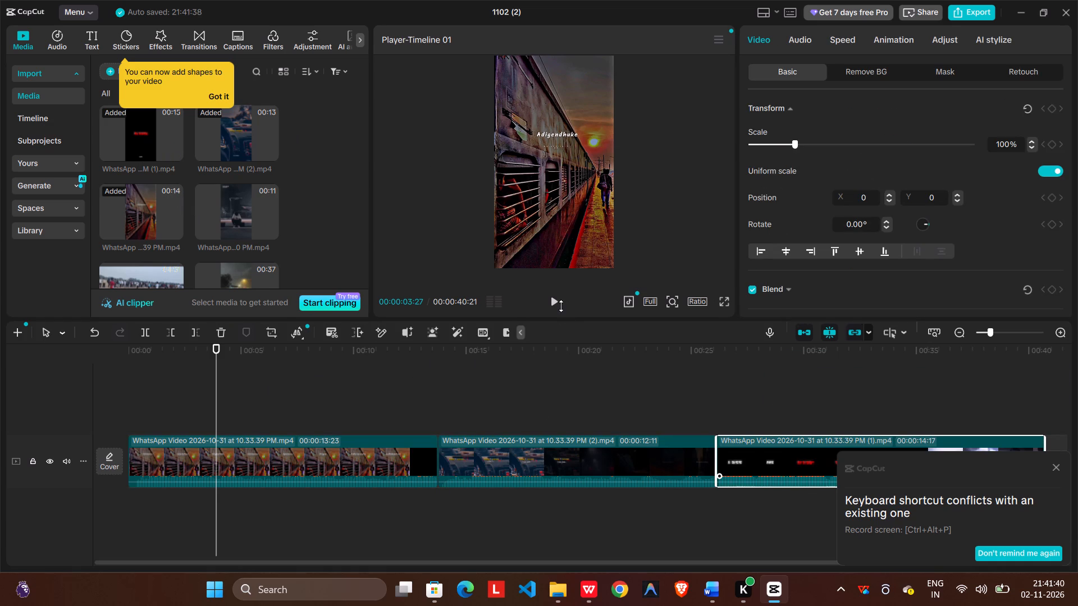
Play the three-clip timeline to preview it, and close the keyboard shortcut conflict notice.
{"action": "left_click", "coordinate": [552, 302]}
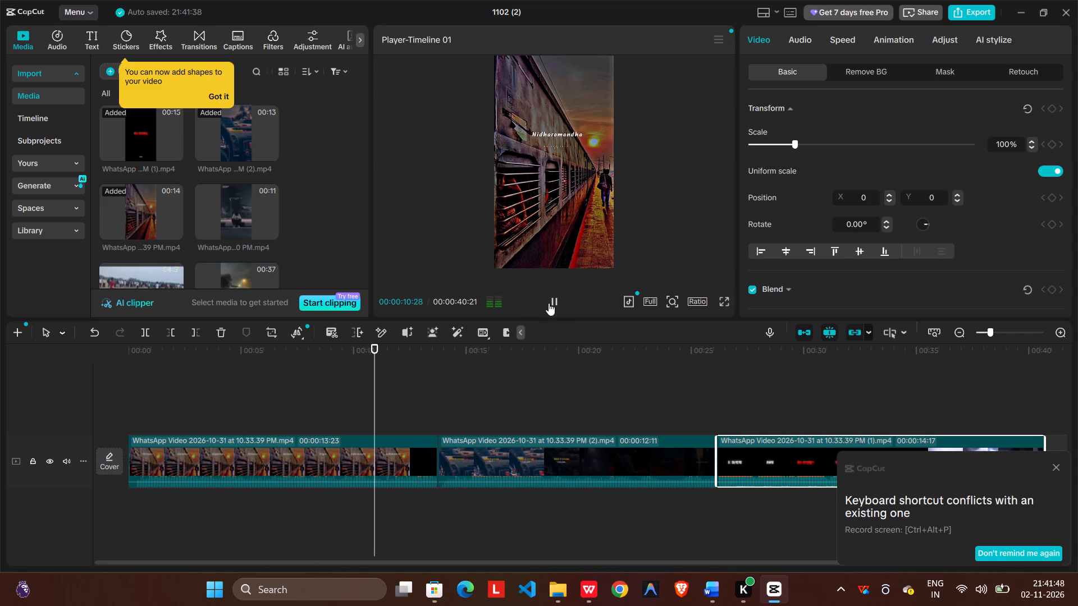
{"action": "left_click", "coordinate": [1056, 465]}
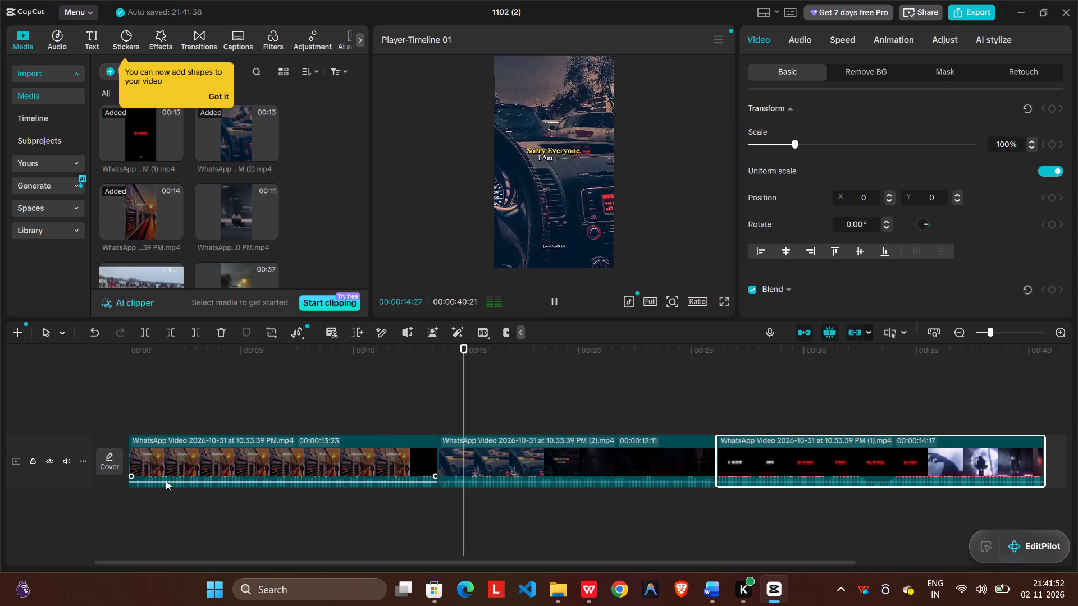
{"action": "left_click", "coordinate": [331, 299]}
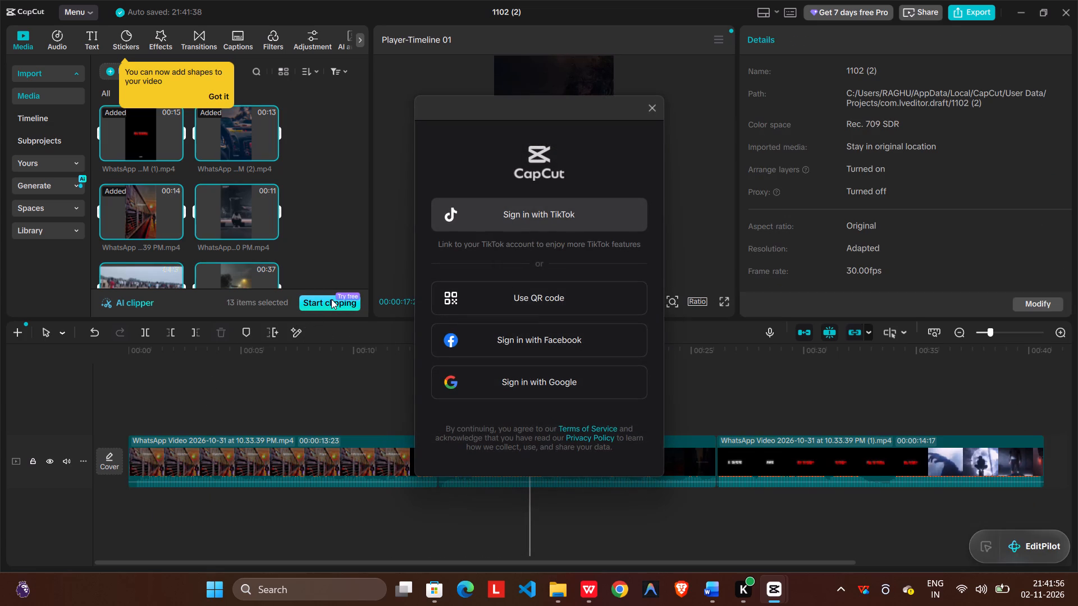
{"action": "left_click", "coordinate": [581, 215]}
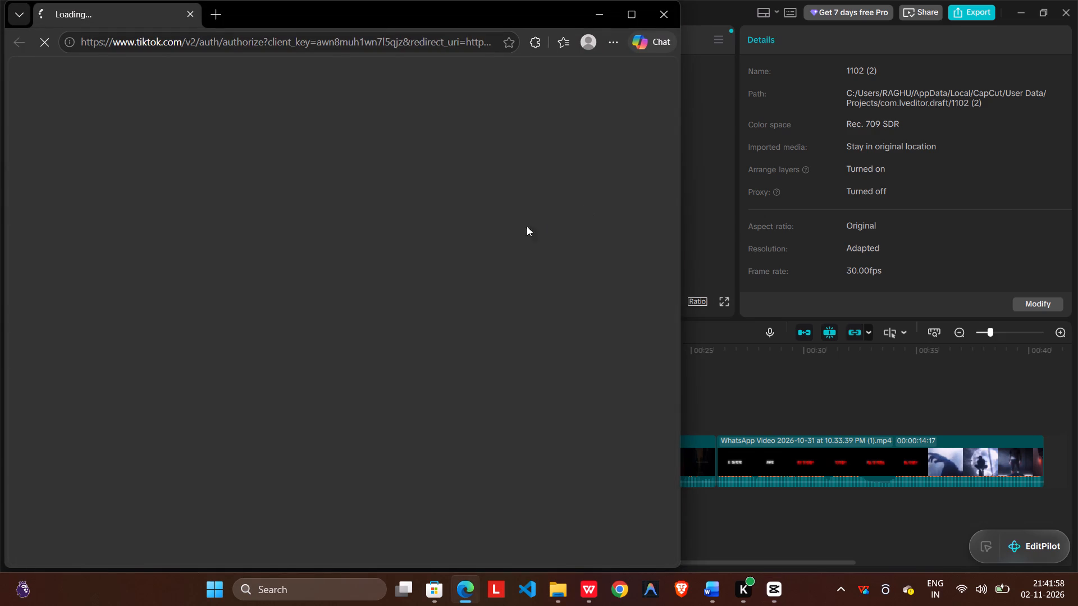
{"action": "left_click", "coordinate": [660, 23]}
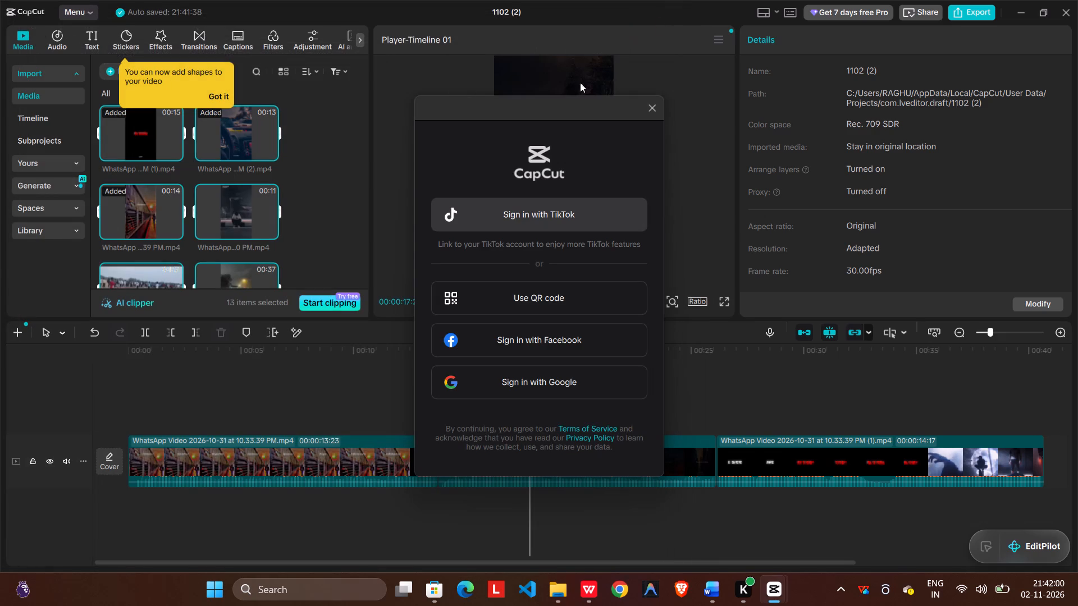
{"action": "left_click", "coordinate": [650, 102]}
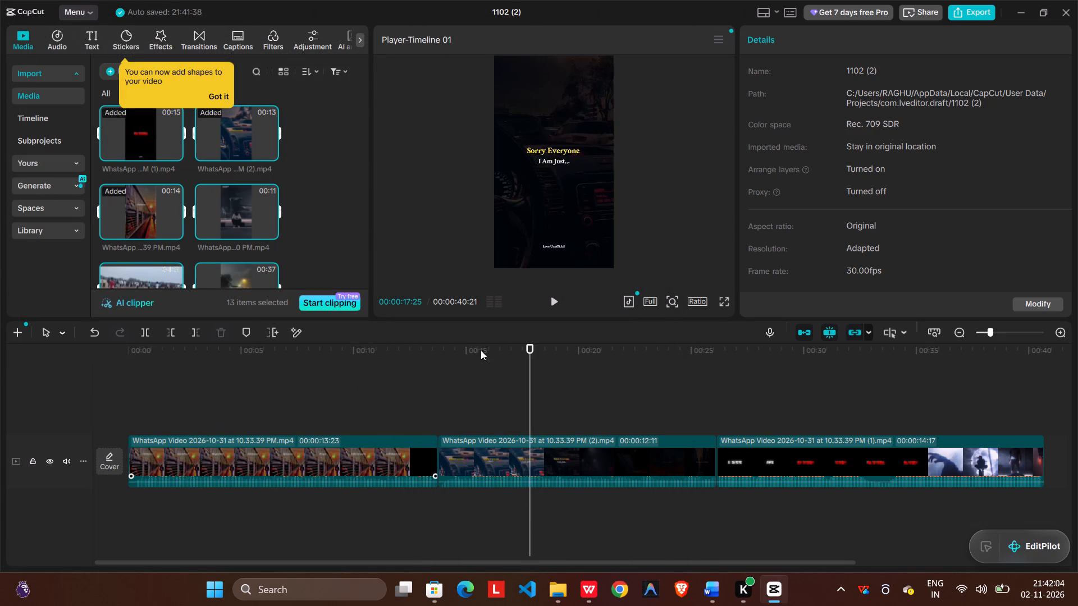
Insert all 13 selected media clips into the timeline directly after the first clip.
{"action": "left_click", "coordinate": [558, 306]}
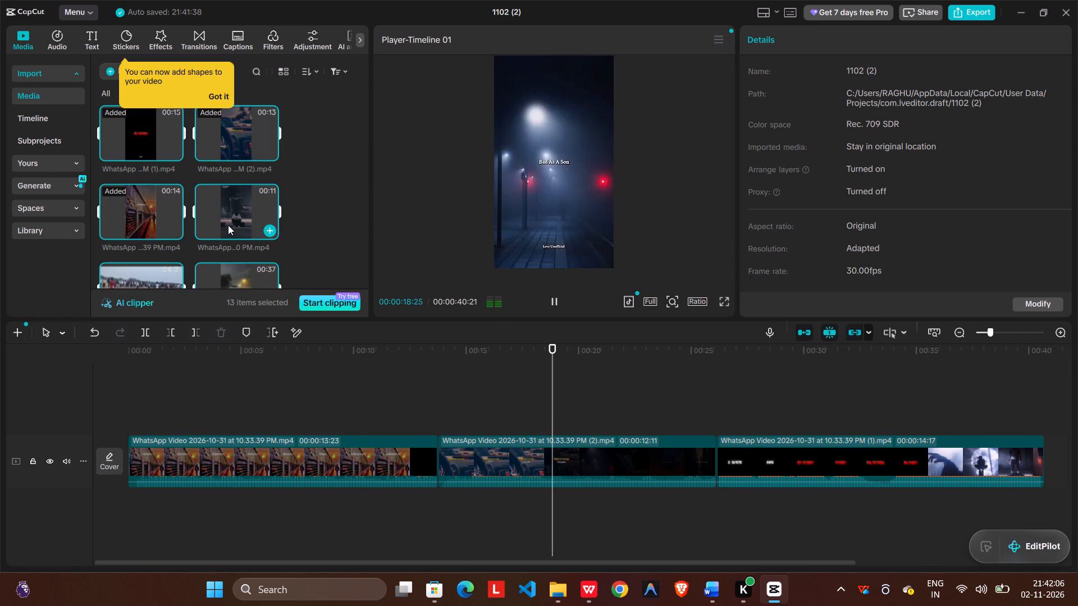
{"action": "scroll", "coordinate": [161, 233], "scroll_direction": "down", "scroll_amount": 9}
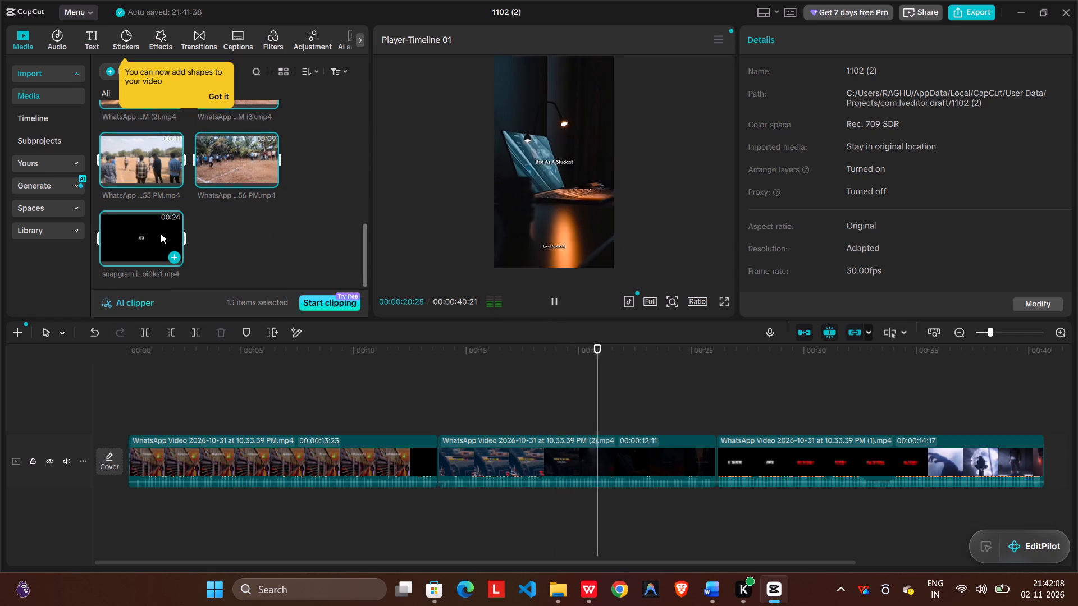
{"action": "scroll", "coordinate": [161, 233], "scroll_direction": "up", "scroll_amount": 15}
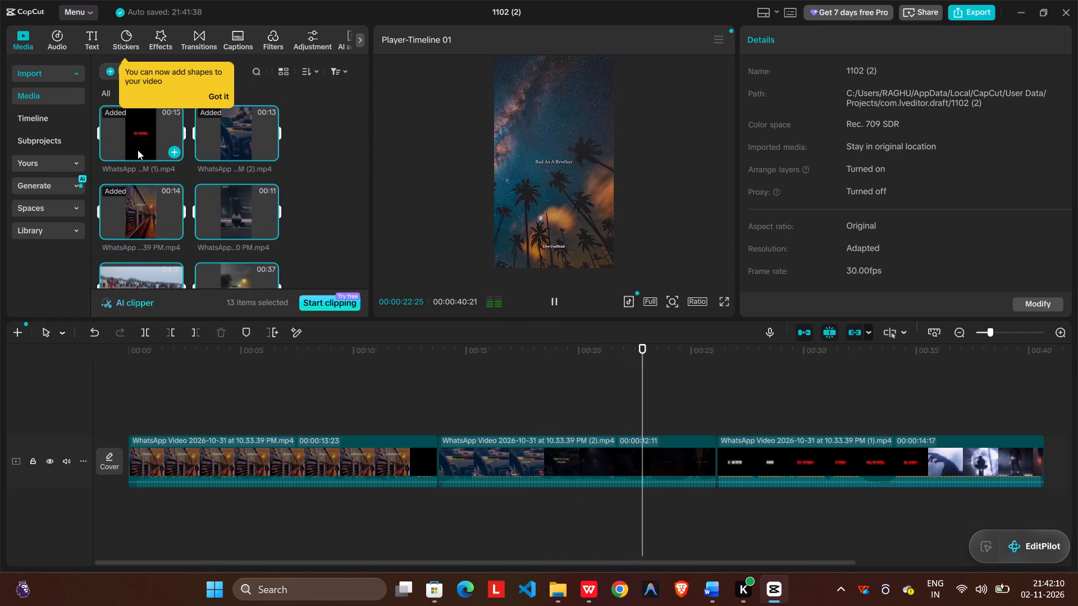
{"action": "left_click_drag", "start_coordinate": [138, 150], "coordinate": [430, 463]}
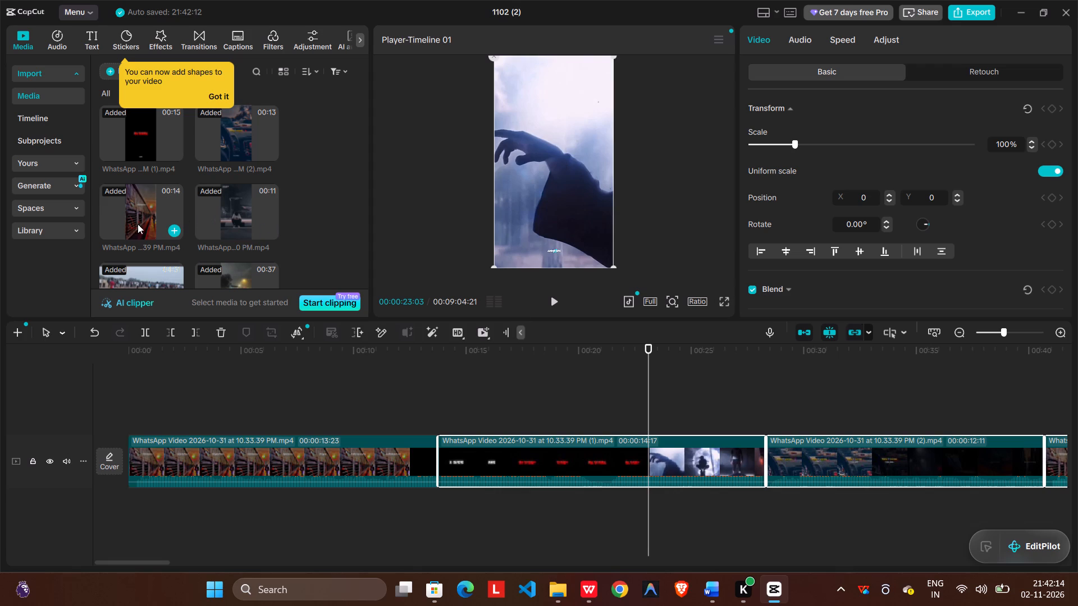
Replace the first timeline clip with WhatsApp Video 2026-11-01 at 4.58.31 PM.
{"action": "scroll", "coordinate": [136, 220], "scroll_direction": "down", "scroll_amount": 2}
{"action": "left_click_drag", "start_coordinate": [225, 168], "coordinate": [301, 185]}
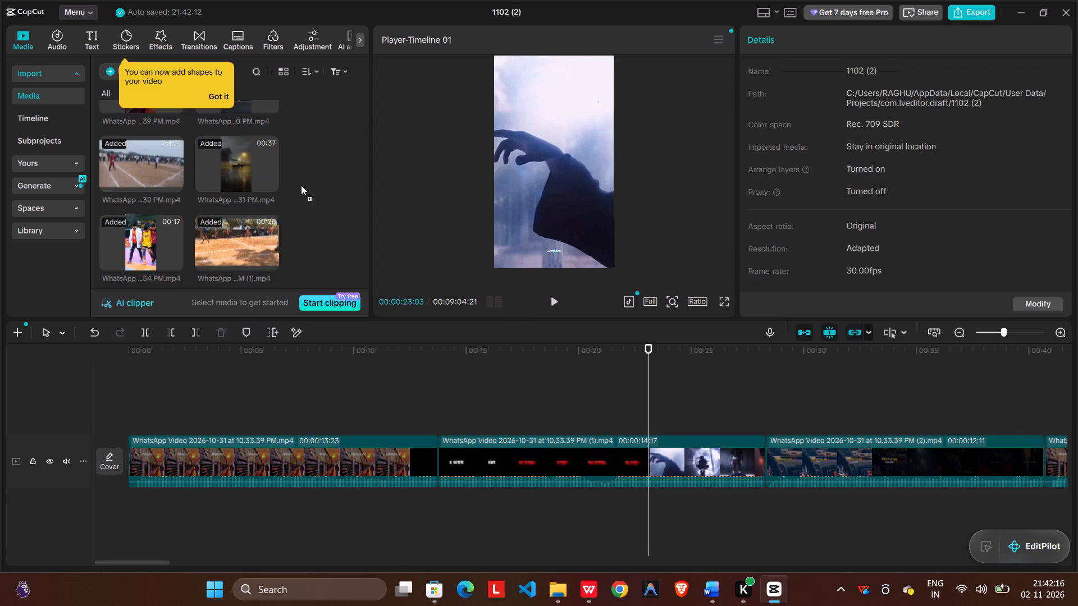
{"action": "left_click_drag", "start_coordinate": [301, 185], "coordinate": [393, 463]}
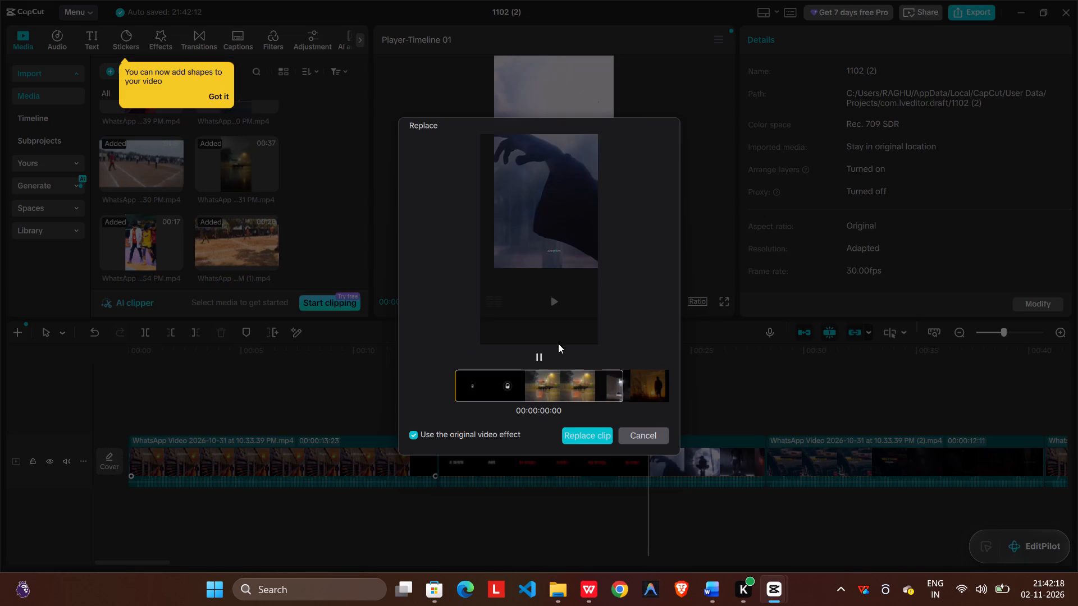
{"action": "left_click", "coordinate": [599, 430]}
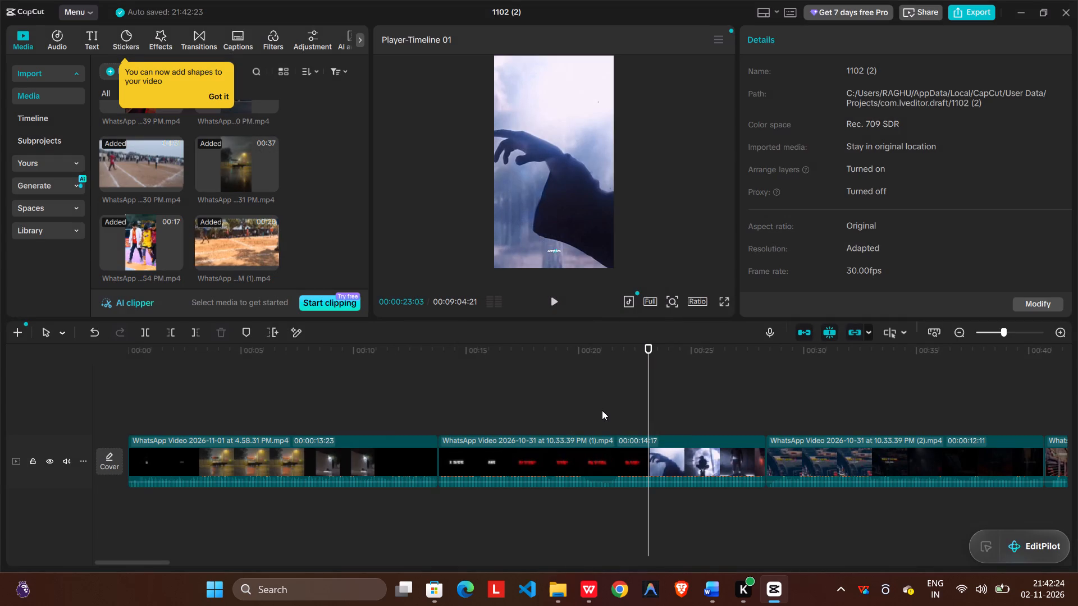
Insert WhatsApp Video 2026-11-01 at 4.58.54 PM at the start of the timeline, ahead of the replaced clip.
{"action": "left_click_drag", "start_coordinate": [137, 241], "coordinate": [184, 452]}
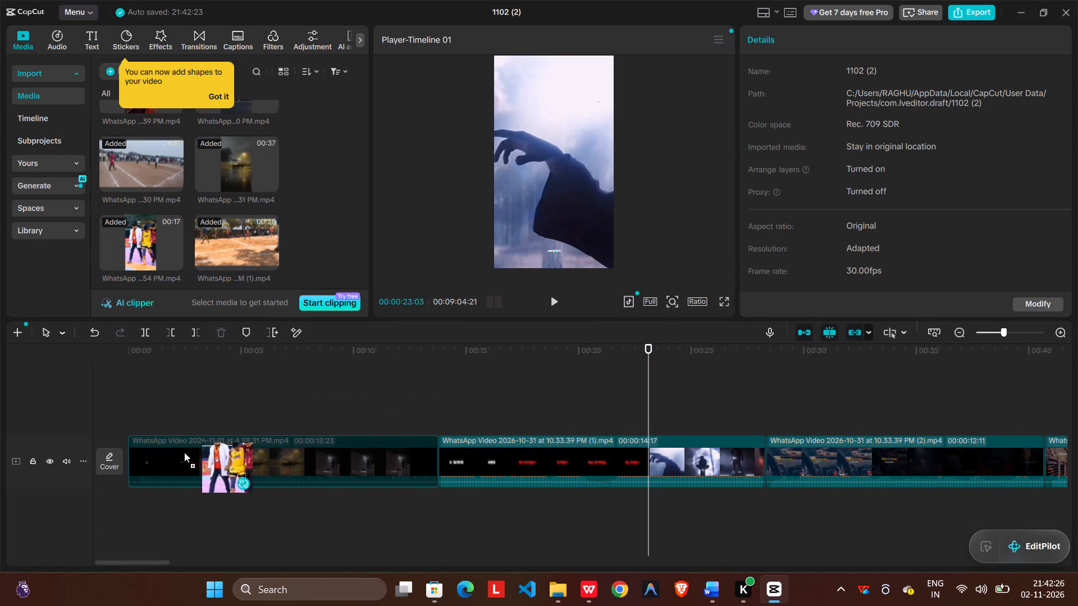
{"action": "left_click_drag", "start_coordinate": [184, 452], "coordinate": [129, 441]}
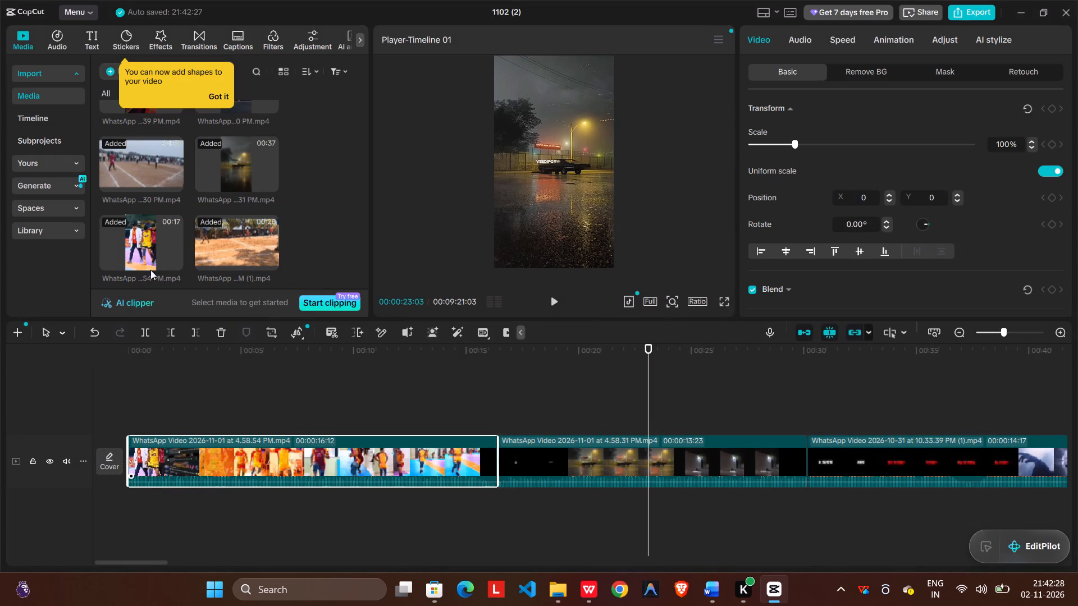
Look through the imported media, preview the timeline's opening clip from the beginning, and return the playhead to the start.
{"action": "scroll", "coordinate": [244, 232], "scroll_direction": "up", "scroll_amount": 4}
{"action": "scroll", "coordinate": [244, 232], "scroll_direction": "down", "scroll_amount": 9}
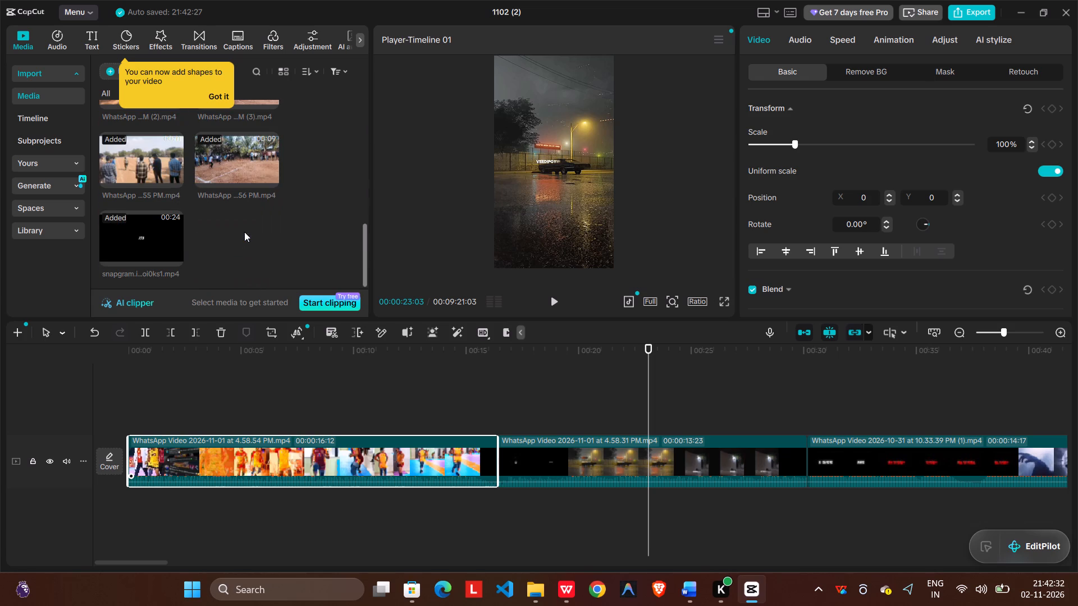
{"action": "scroll", "coordinate": [170, 232], "scroll_direction": "up", "scroll_amount": 10}
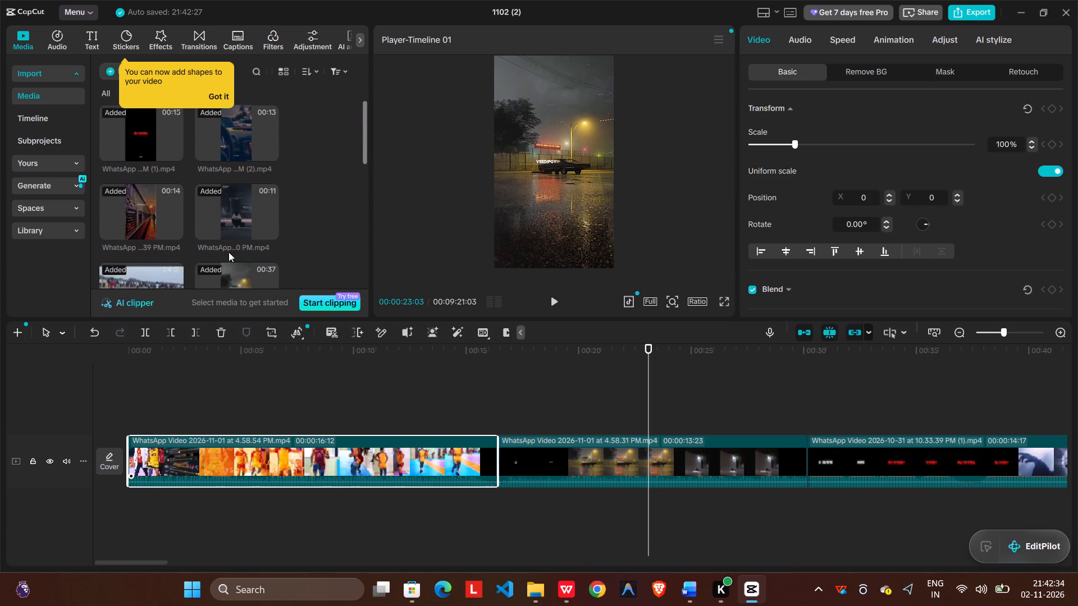
{"action": "left_click_drag", "start_coordinate": [648, 343], "coordinate": [333, 385]}
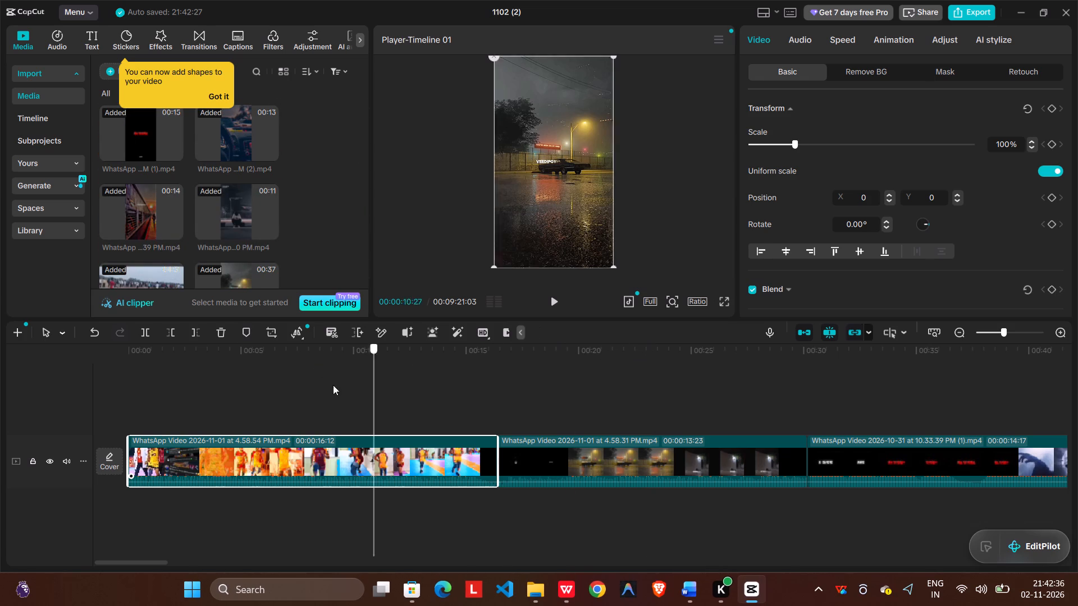
{"action": "left_click_drag", "start_coordinate": [333, 385], "coordinate": [75, 419]}
{"action": "left_click", "coordinate": [551, 304]}
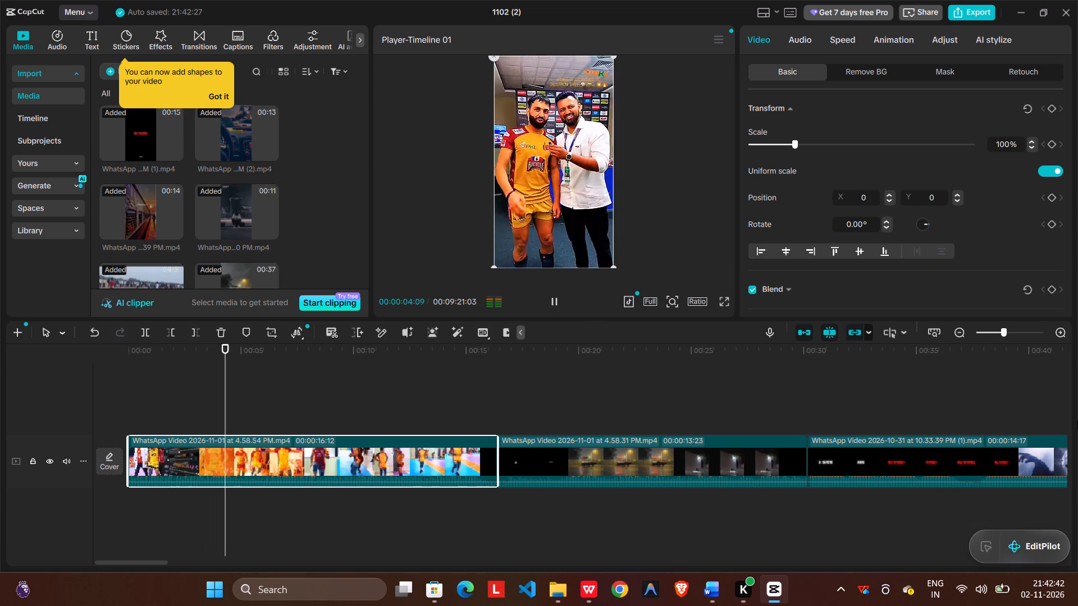
{"action": "left_click_drag", "start_coordinate": [256, 340], "coordinate": [188, 357]}
{"action": "left_click_drag", "start_coordinate": [288, 346], "coordinate": [84, 375]}
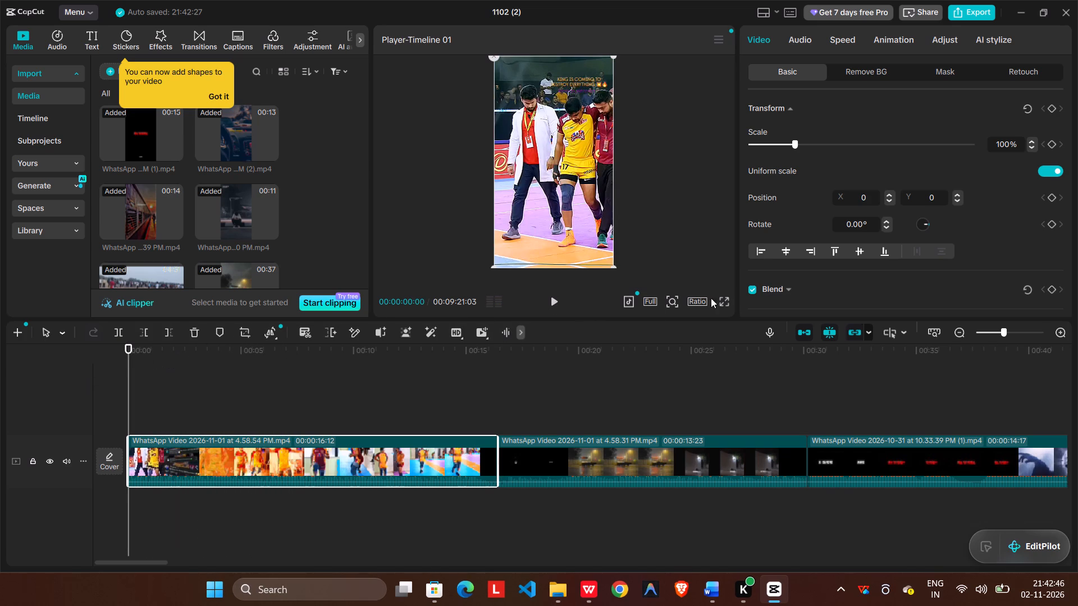
Check the player's preview quality options, leave Full quality selected, and view the opening frame in full screen.
{"action": "left_click", "coordinate": [642, 297]}
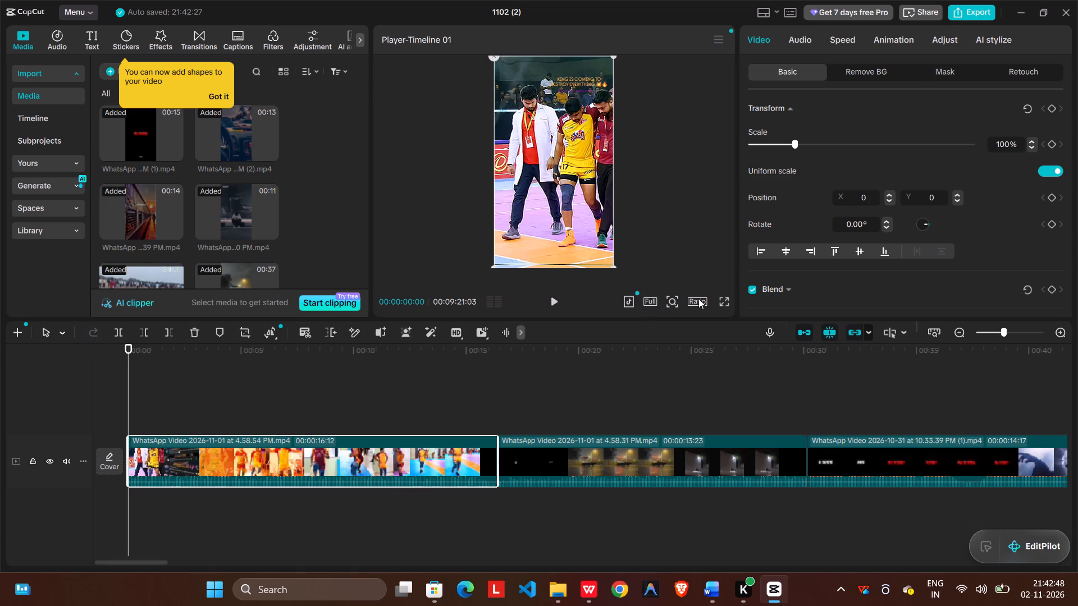
{"action": "left_click", "coordinate": [646, 299]}
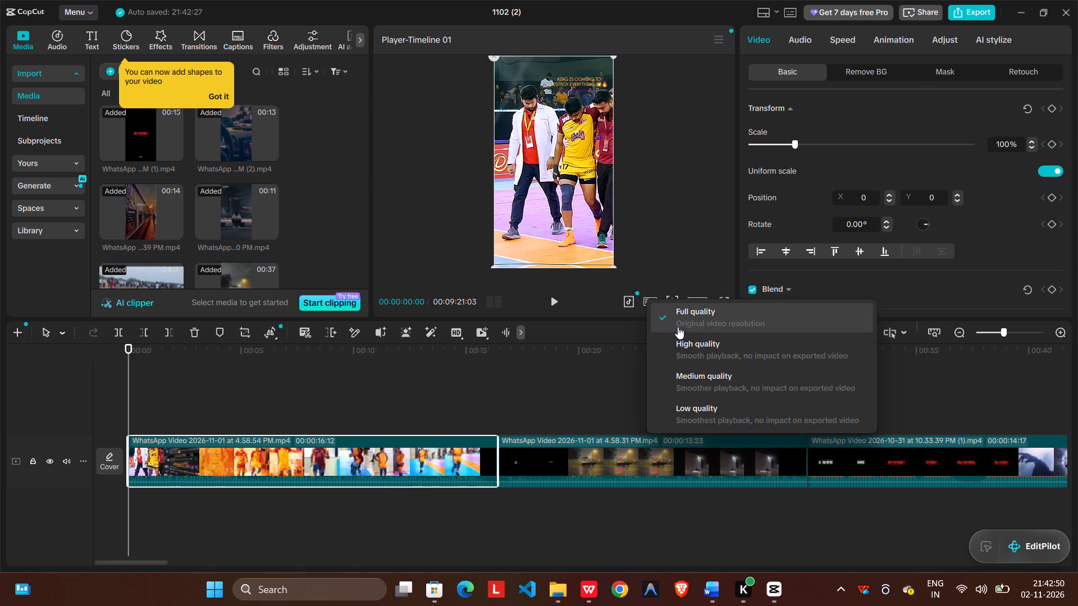
{"action": "left_click", "coordinate": [718, 265]}
{"action": "double_click", "coordinate": [723, 297]}
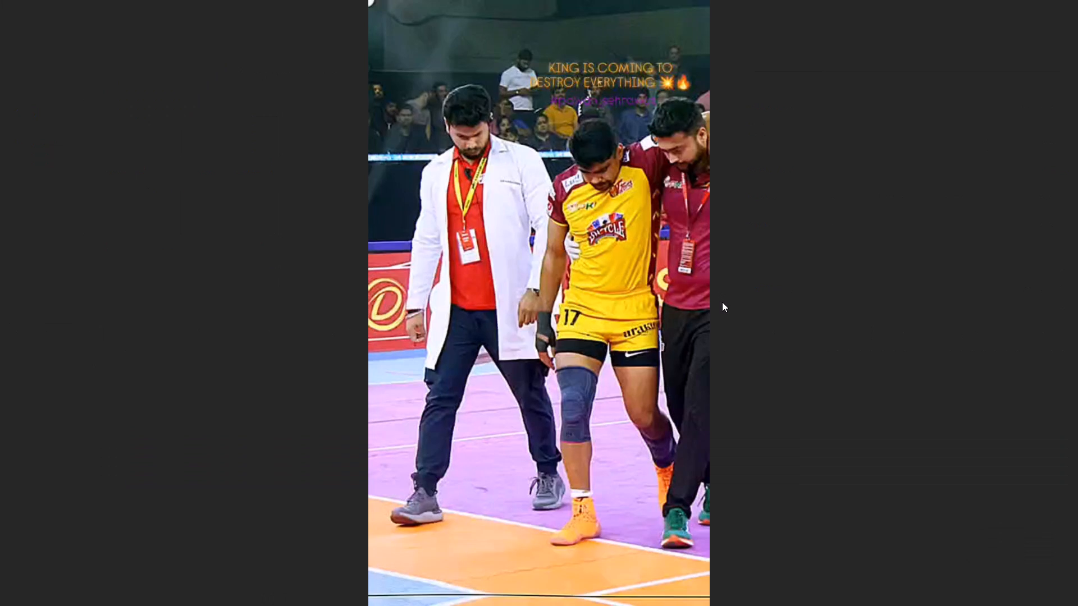
{"action": "key", "text": "Escape"}
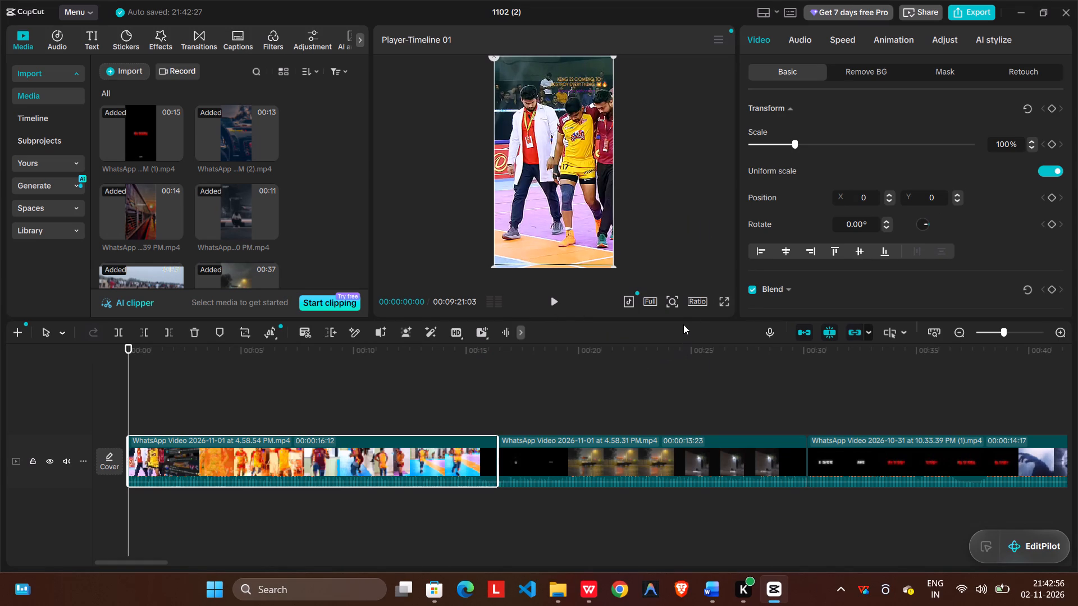
{"action": "left_click", "coordinate": [671, 298]}
{"action": "left_click", "coordinate": [629, 302]}
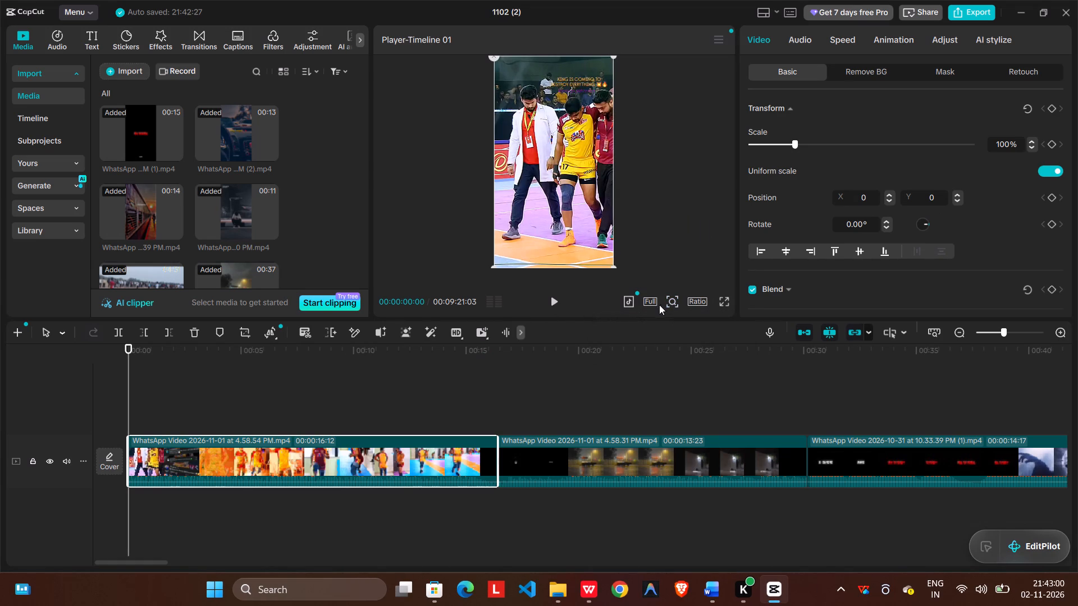
{"action": "left_click", "coordinate": [652, 303]}
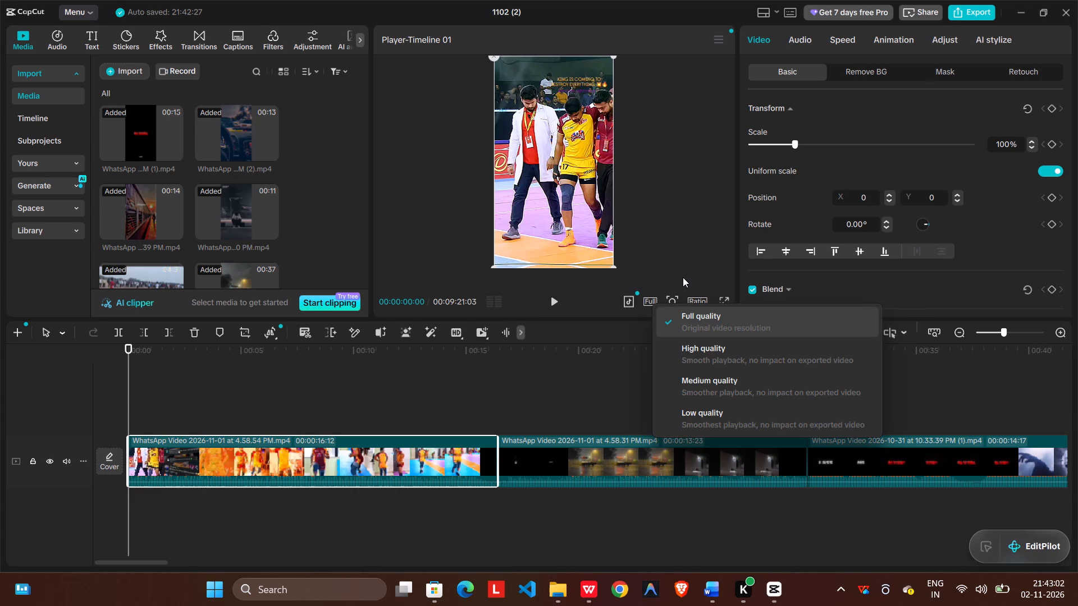
{"action": "left_click", "coordinate": [683, 277]}
{"action": "left_click", "coordinate": [727, 305]}
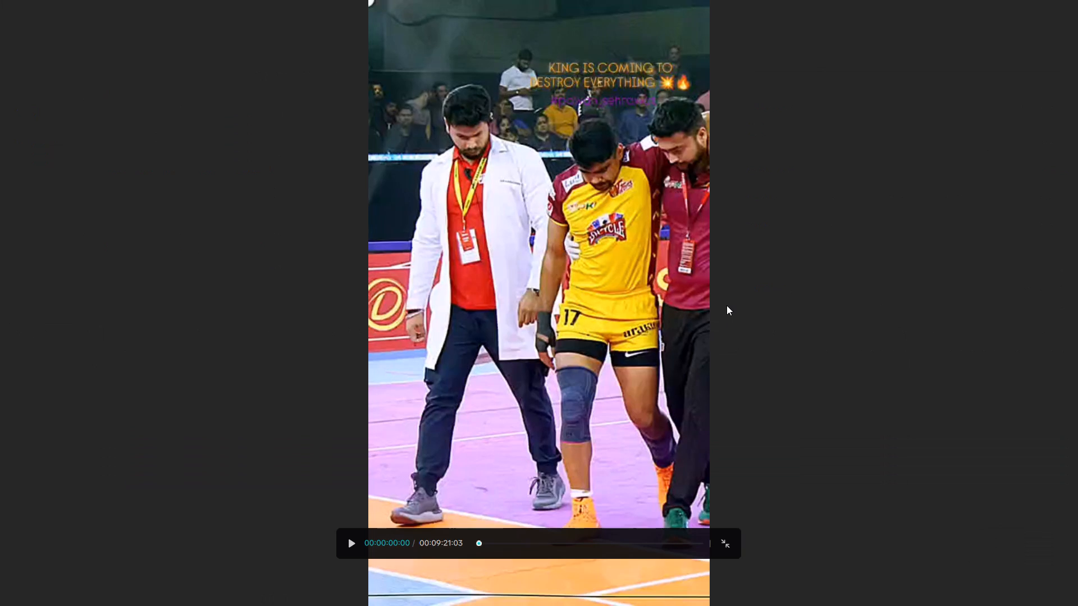
{"action": "key", "text": "Escape"}
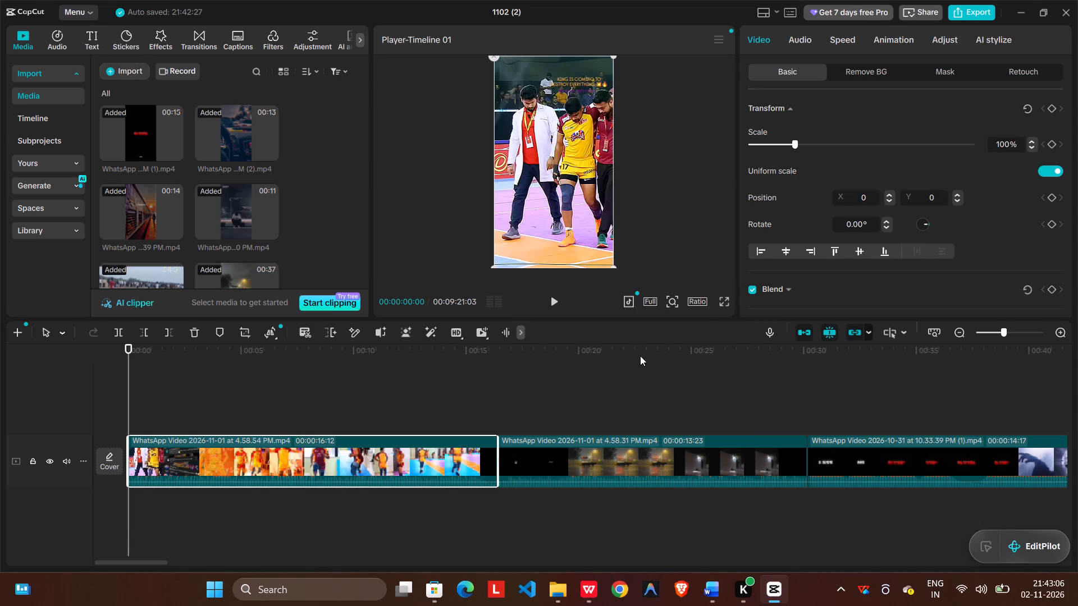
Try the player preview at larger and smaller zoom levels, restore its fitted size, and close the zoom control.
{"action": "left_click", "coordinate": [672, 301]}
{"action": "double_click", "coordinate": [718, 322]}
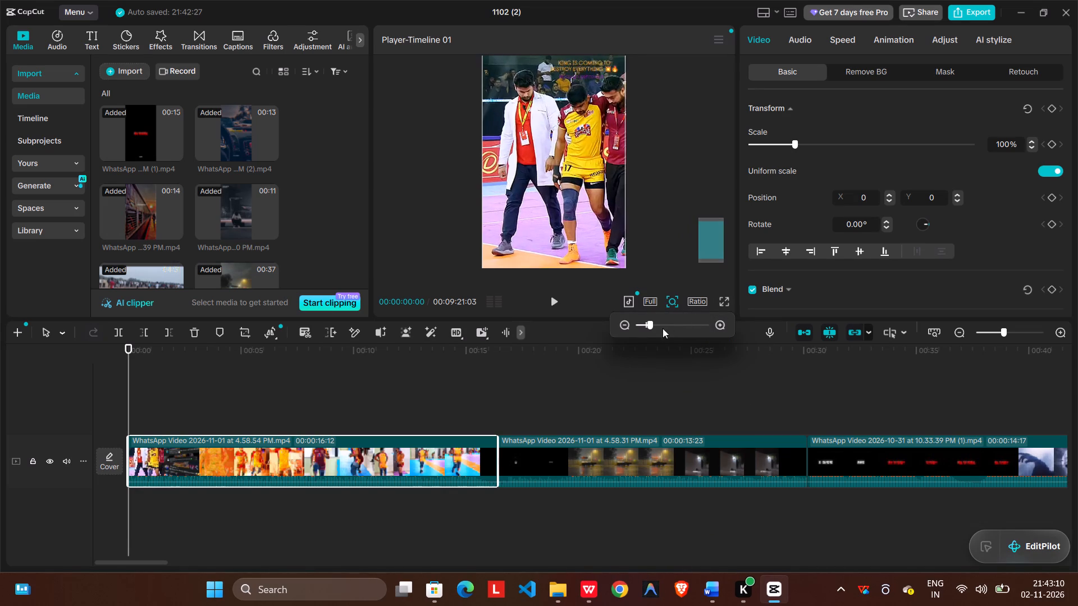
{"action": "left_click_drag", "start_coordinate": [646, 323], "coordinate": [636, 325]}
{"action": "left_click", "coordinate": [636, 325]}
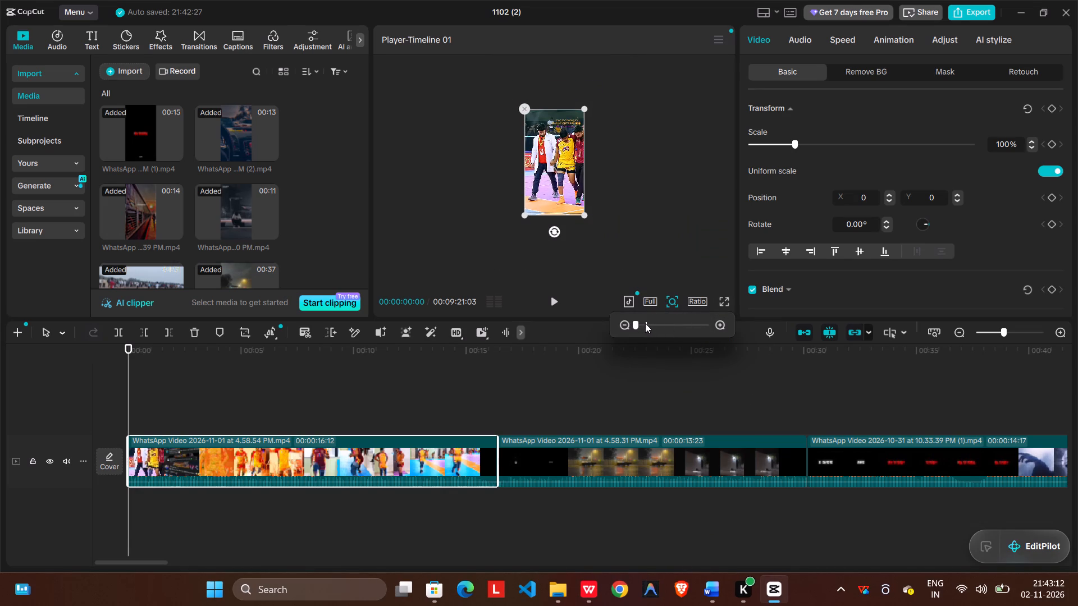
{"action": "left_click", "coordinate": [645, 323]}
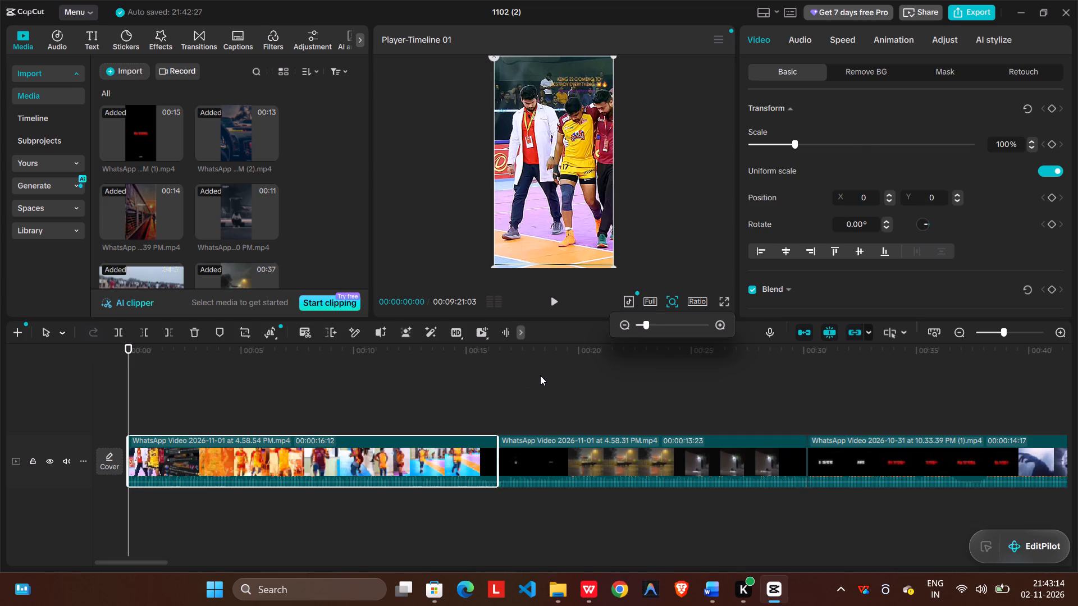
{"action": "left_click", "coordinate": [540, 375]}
At about two seconds into the opening clip, try the YouTube Shorts preview overlay, and switch the social media preview to Instagram Reels.
{"action": "left_click_drag", "start_coordinate": [337, 381], "coordinate": [157, 397]}
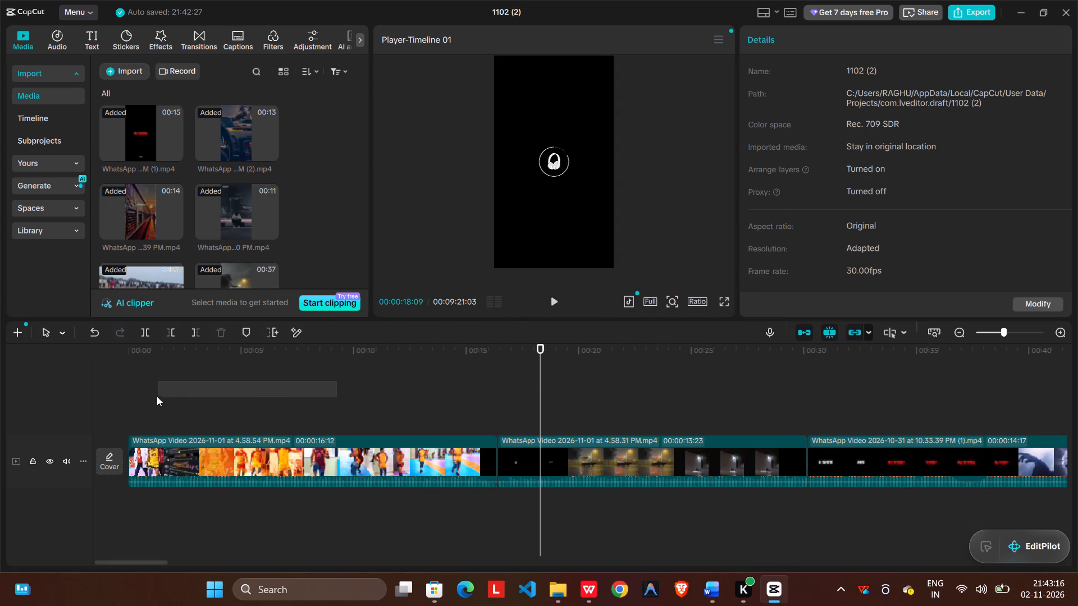
{"action": "left_click_drag", "start_coordinate": [537, 348], "coordinate": [176, 398]}
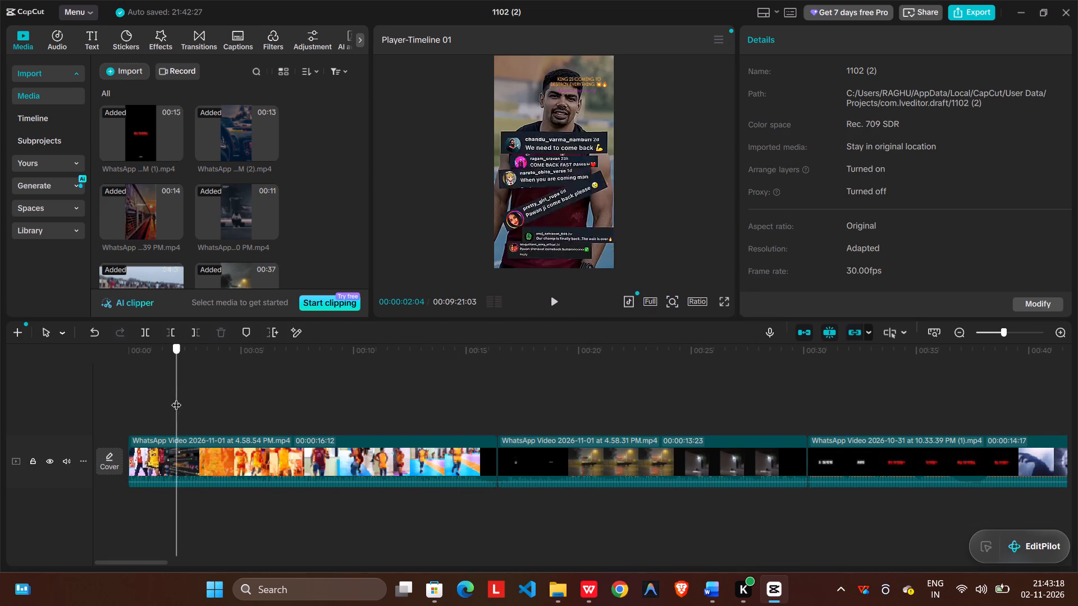
{"action": "left_click_drag", "start_coordinate": [176, 398], "coordinate": [178, 397]}
{"action": "left_click", "coordinate": [628, 301]}
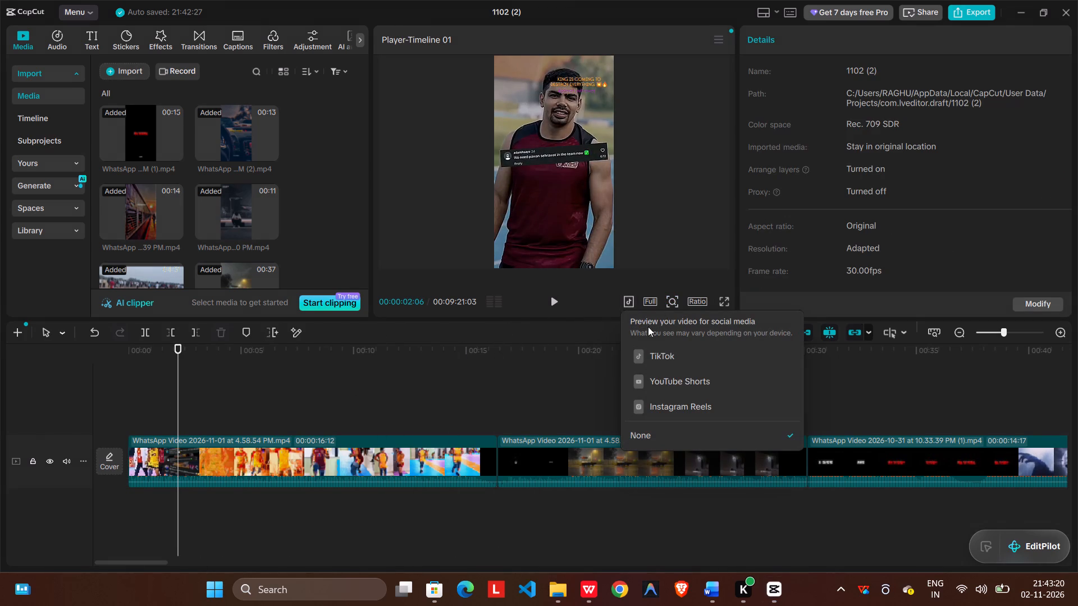
{"action": "left_click", "coordinate": [677, 373]}
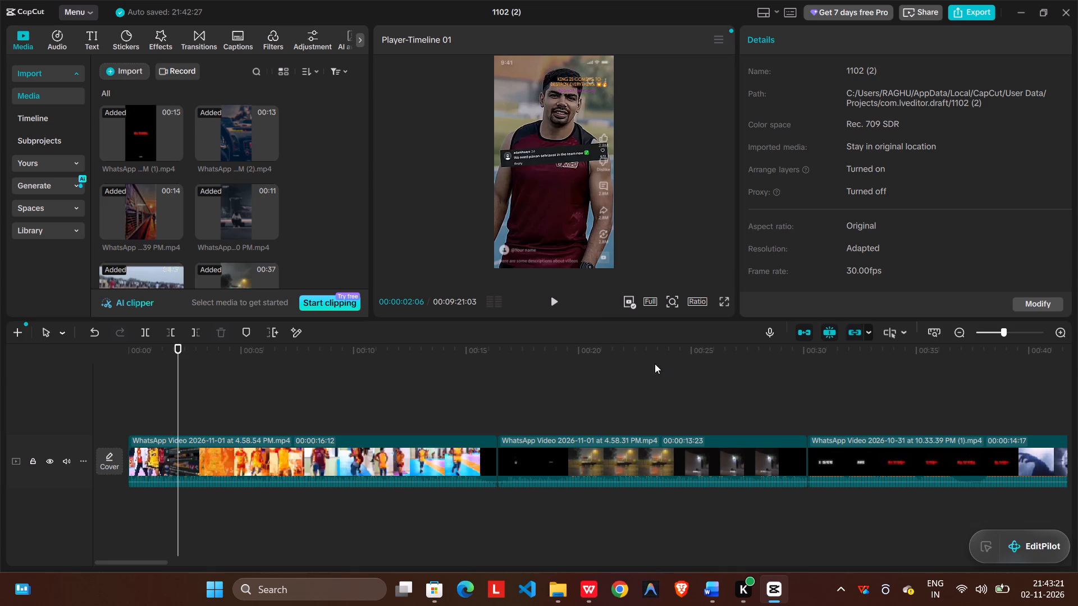
{"action": "left_click", "coordinate": [626, 304]}
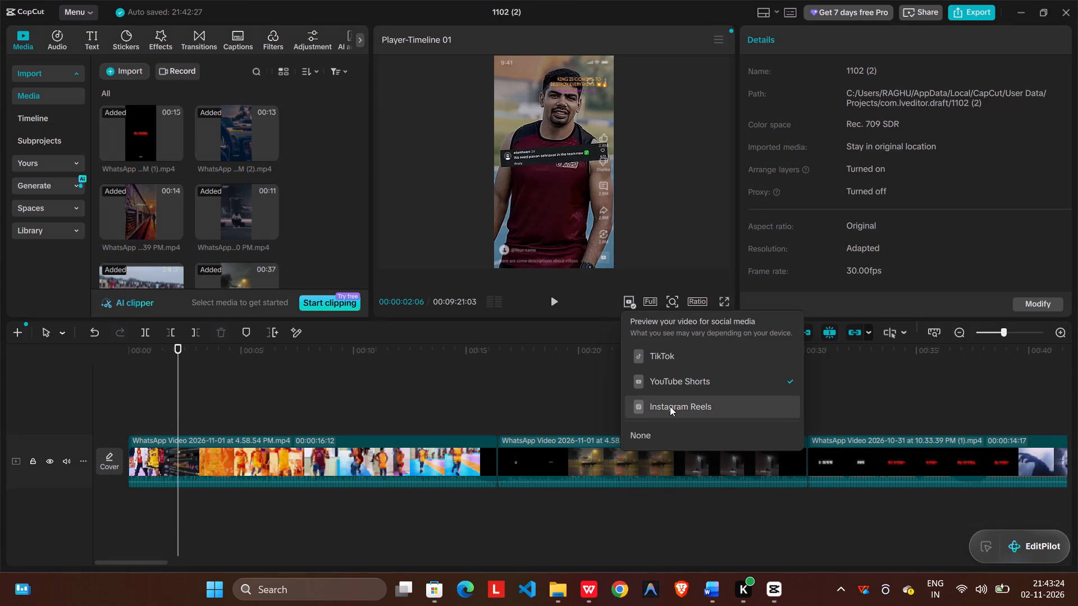
{"action": "left_click", "coordinate": [670, 406]}
Return the playhead to the start of the timeline and play the opening clip with the Instagram Reels overlay.
{"action": "left_click_drag", "start_coordinate": [399, 379], "coordinate": [516, 372]}
{"action": "left_click_drag", "start_coordinate": [179, 351], "coordinate": [81, 358]}
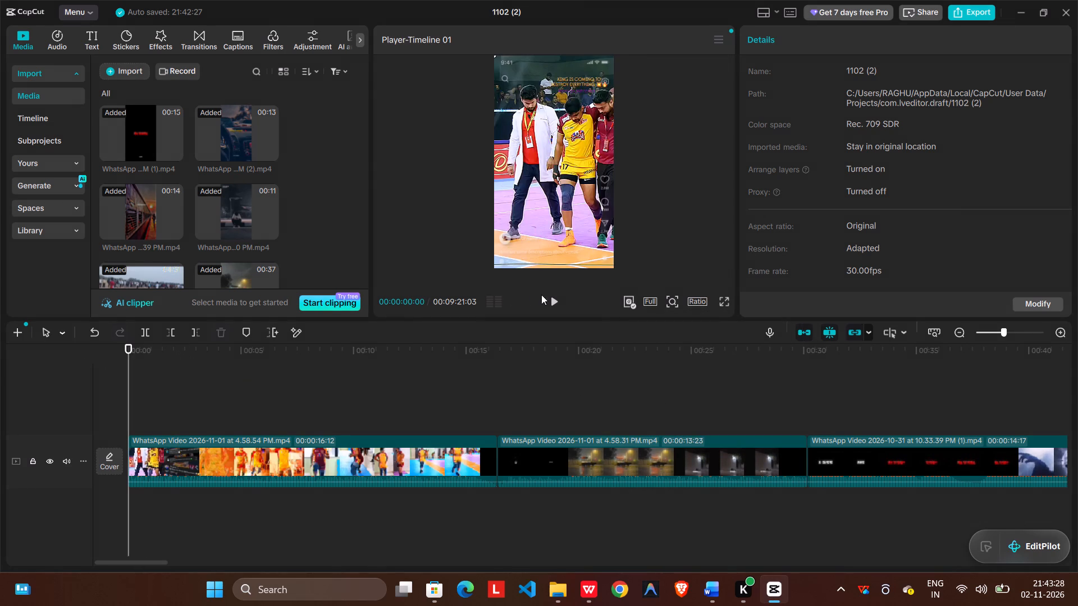
{"action": "left_click", "coordinate": [552, 301]}
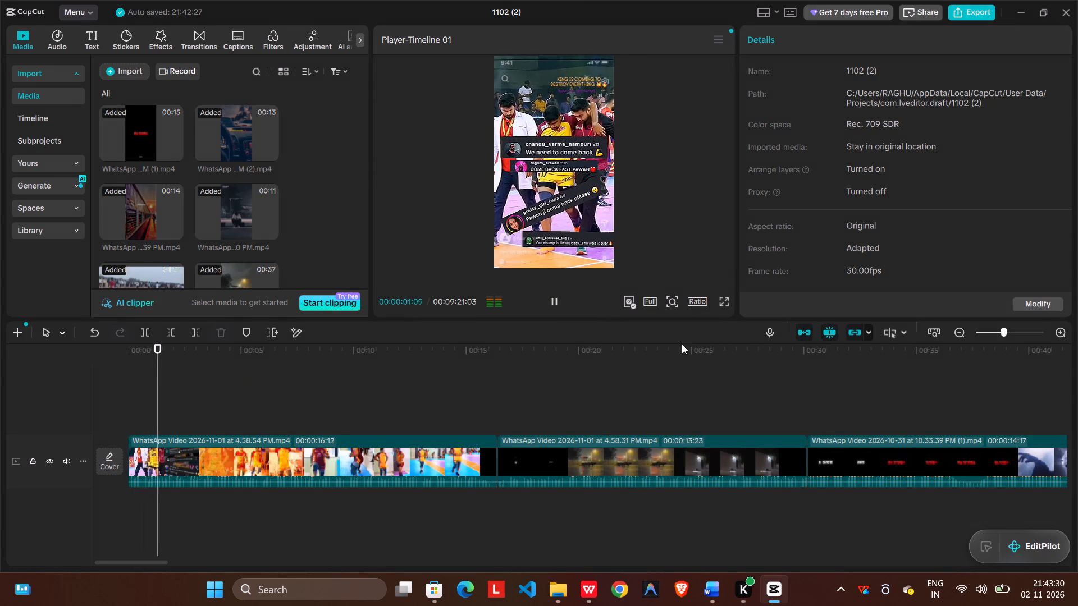
Download the trending Shake video effect and place it above the opening clip, near the start of the timeline.
{"action": "left_click", "coordinate": [162, 46]}
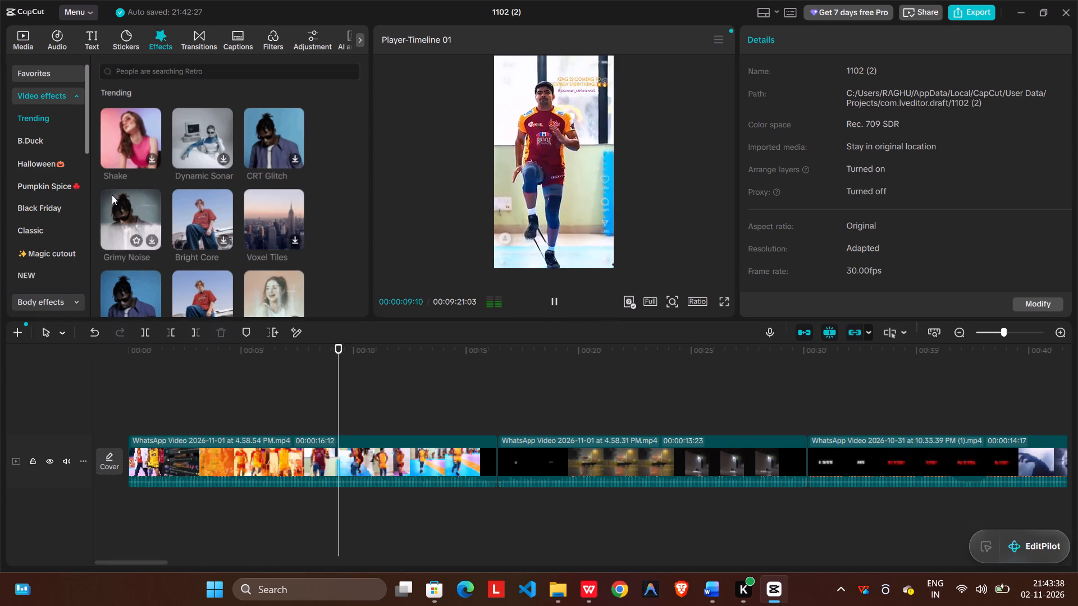
{"action": "left_click", "coordinate": [142, 155]}
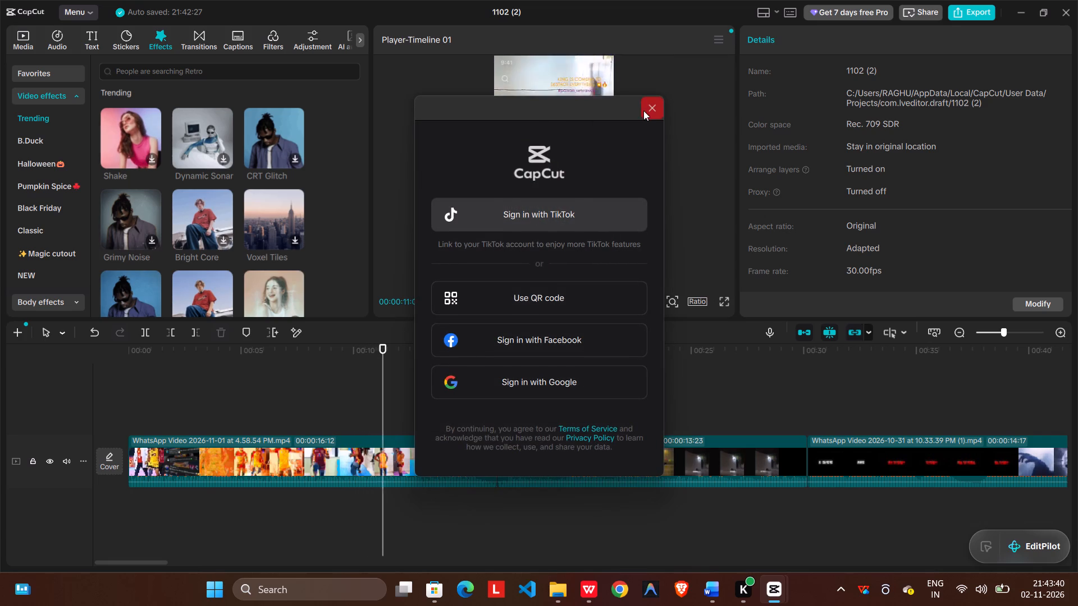
{"action": "left_click", "coordinate": [643, 111]}
{"action": "left_click", "coordinate": [148, 157]}
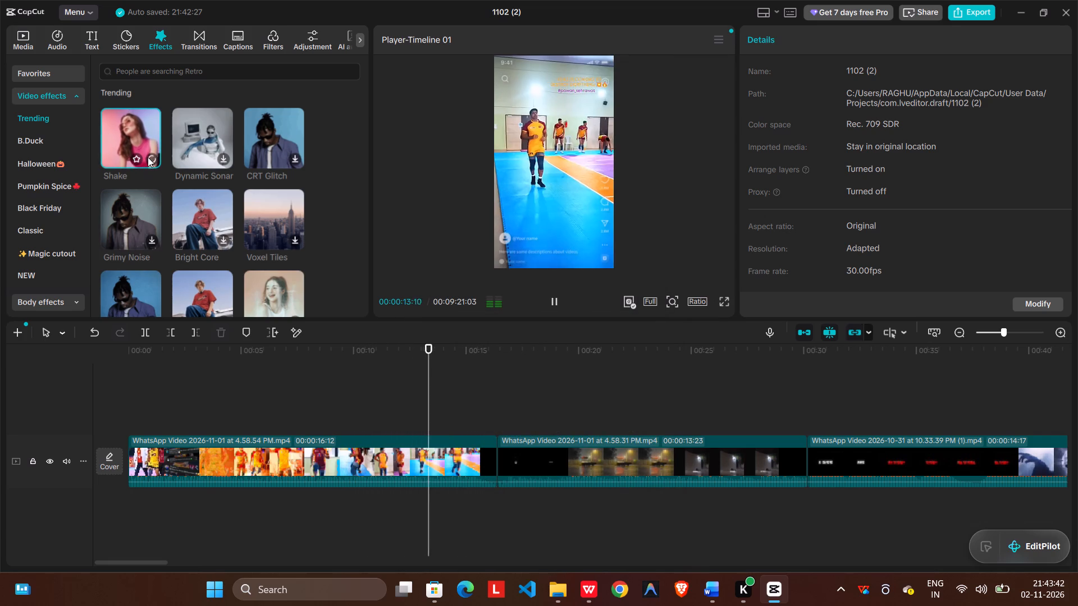
{"action": "left_click_drag", "start_coordinate": [122, 119], "coordinate": [159, 411]}
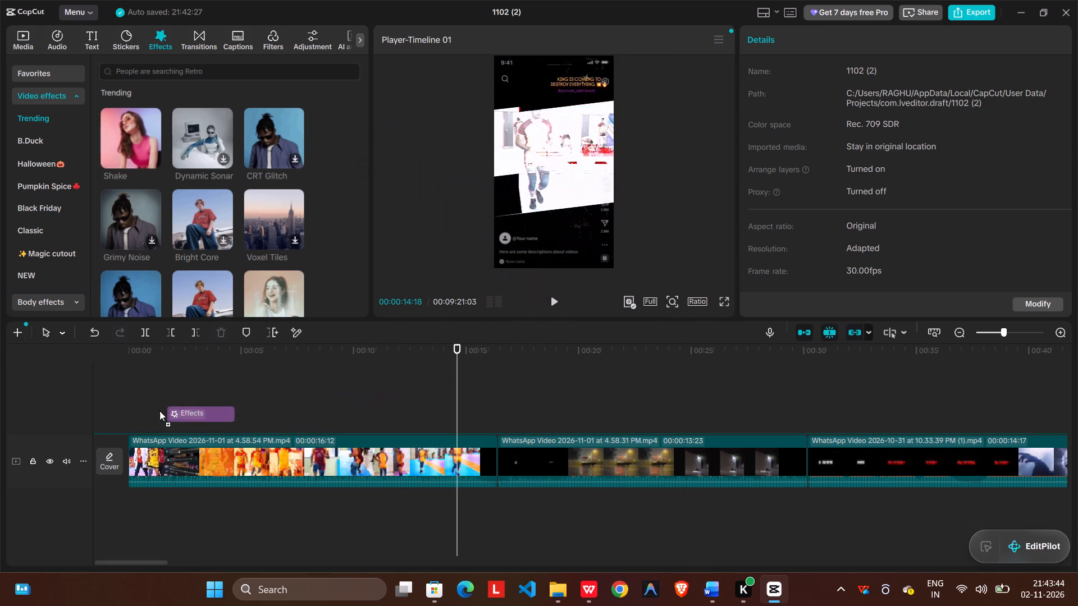
{"action": "left_click_drag", "start_coordinate": [159, 411], "coordinate": [134, 417]}
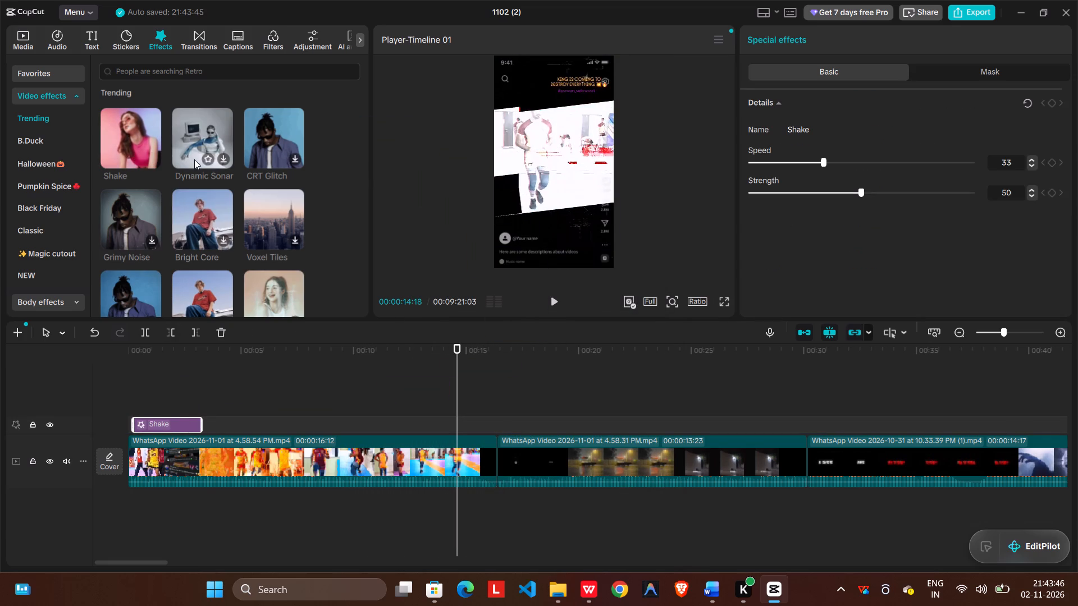
Add the Dynamic Sonar effect at about 5 s, Voxel Tiles at about 13 s and Bright Core at about 28 s.
{"action": "left_click_drag", "start_coordinate": [197, 153], "coordinate": [241, 421]}
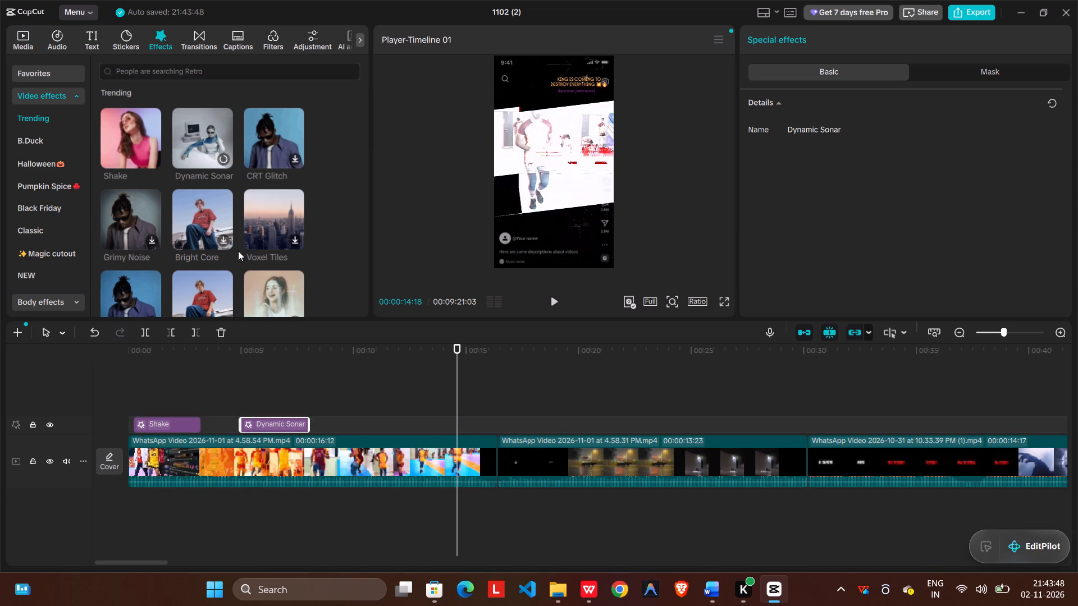
{"action": "left_click_drag", "start_coordinate": [256, 226], "coordinate": [424, 430]}
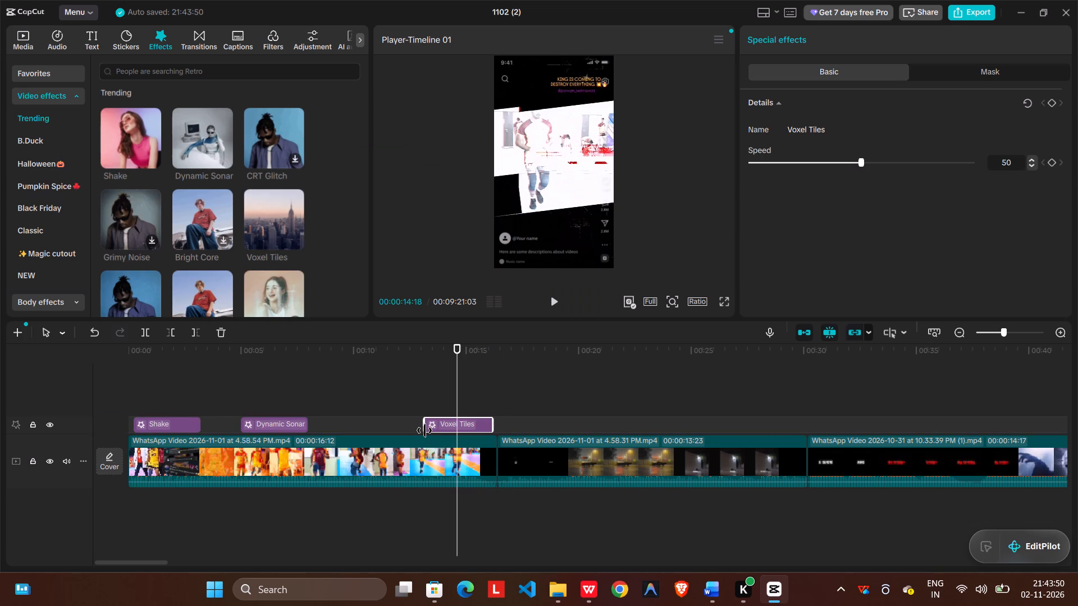
{"action": "left_click_drag", "start_coordinate": [195, 217], "coordinate": [768, 433]}
{"action": "left_click", "coordinate": [767, 433]}
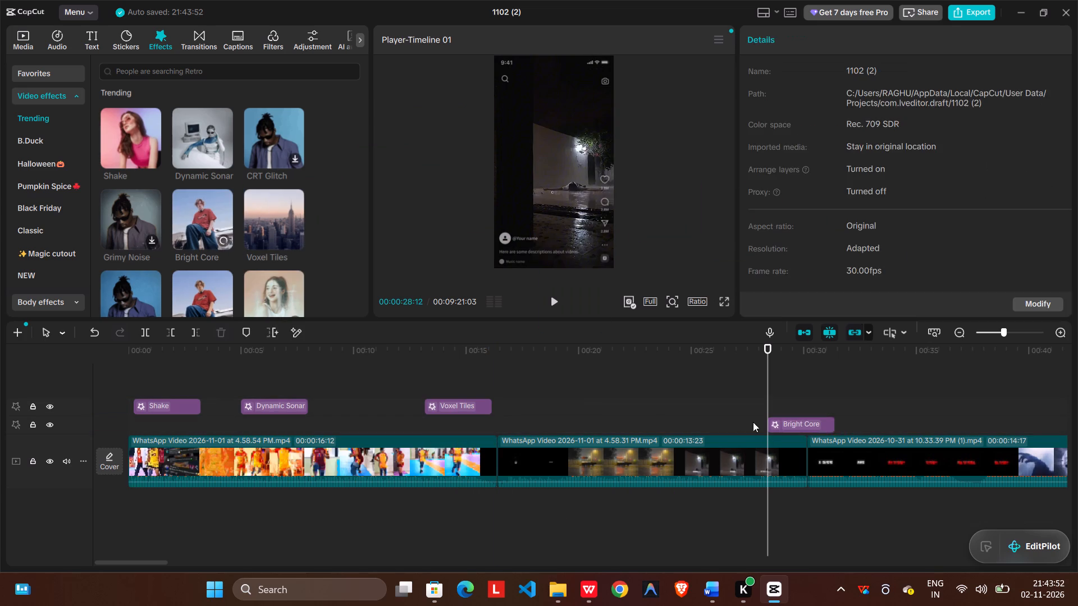
Add the Pumpkin Spice effects Autumn Vibe 2 at about 10 s and Autumn CCD at about 18.5 s on the upper effects track.
{"action": "scroll", "coordinate": [217, 284], "scroll_direction": "down", "scroll_amount": 5}
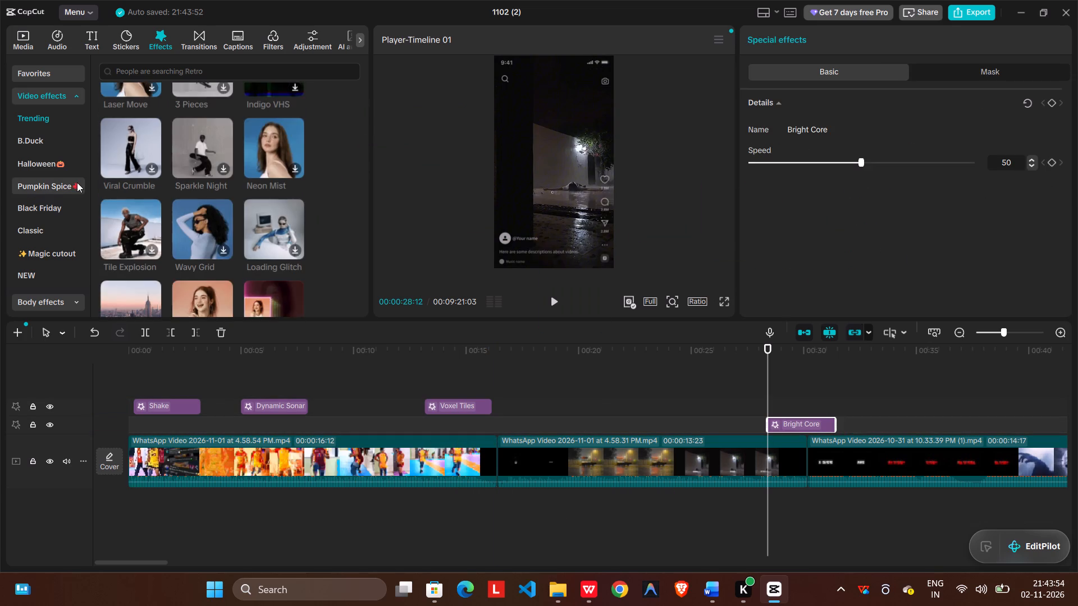
{"action": "left_click", "coordinate": [77, 182]}
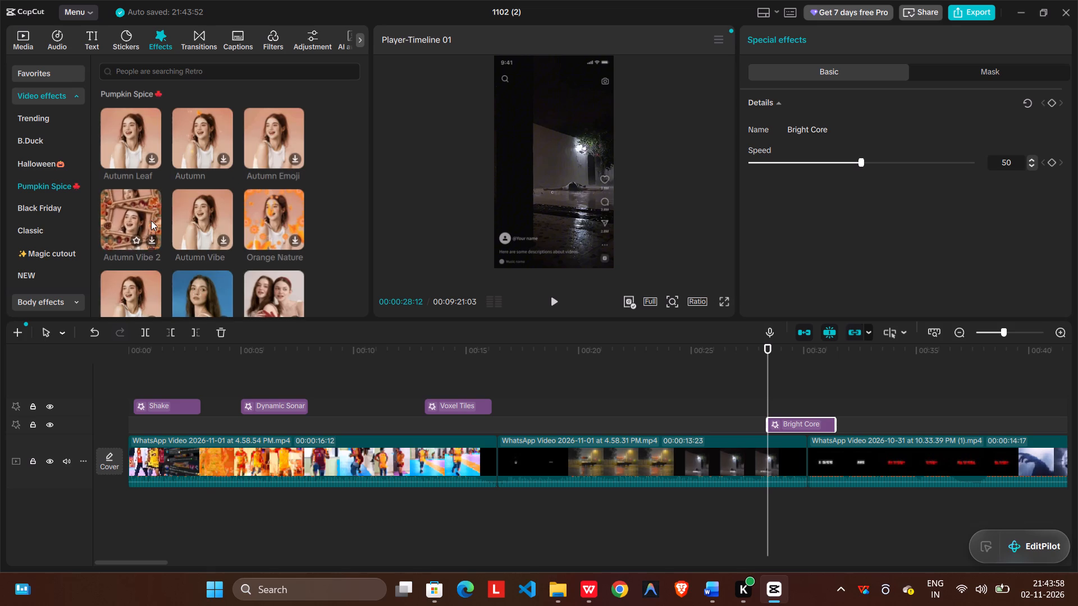
{"action": "left_click_drag", "start_coordinate": [147, 208], "coordinate": [387, 401]}
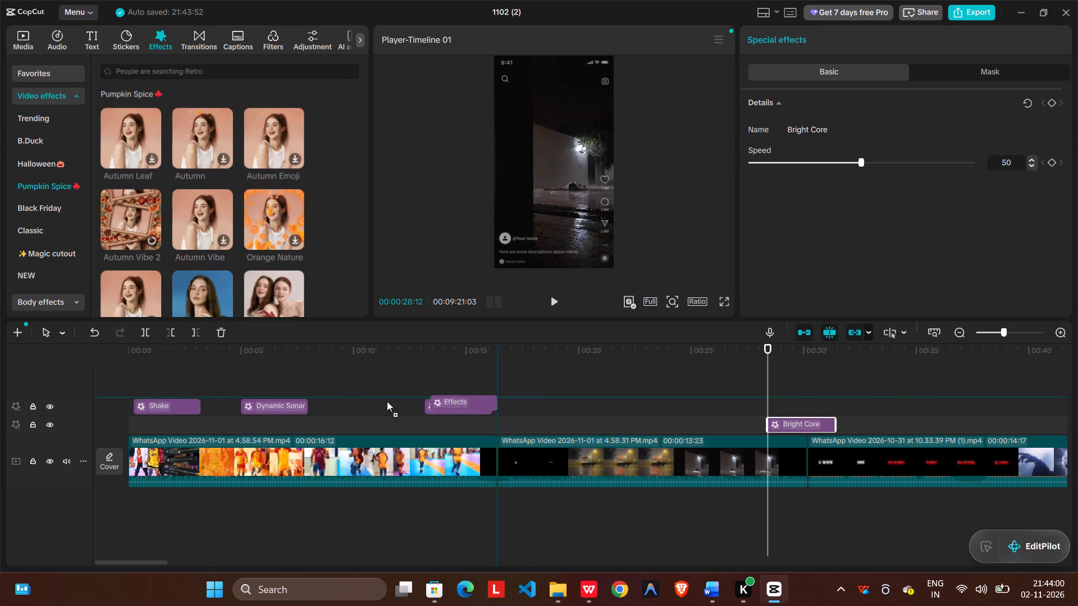
{"action": "left_click_drag", "start_coordinate": [387, 401], "coordinate": [346, 406]}
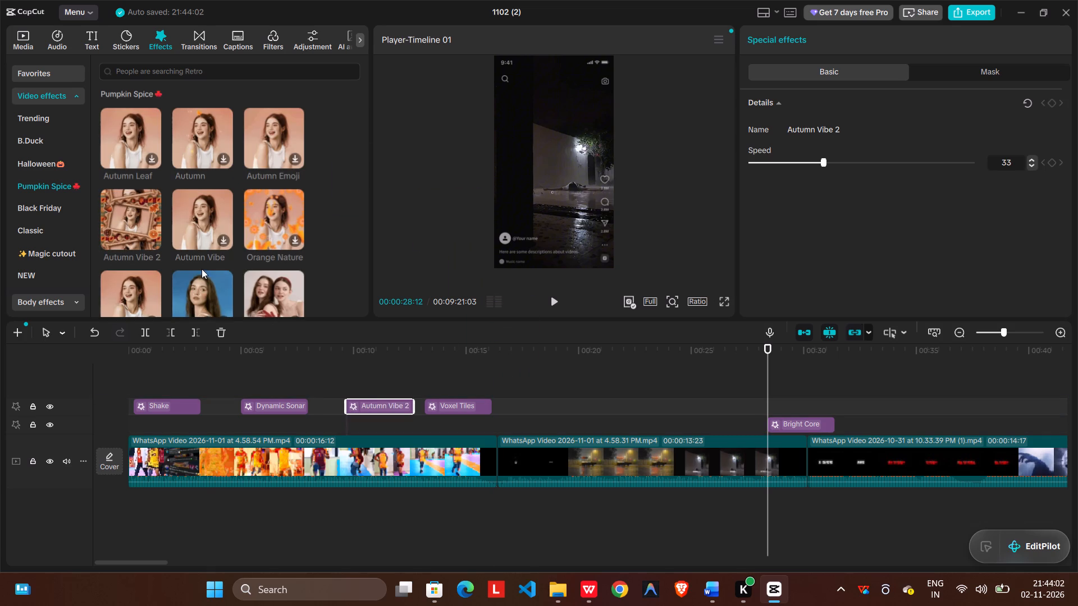
{"action": "scroll", "coordinate": [202, 269], "scroll_direction": "down", "scroll_amount": 5}
{"action": "left_click_drag", "start_coordinate": [183, 214], "coordinate": [547, 406]}
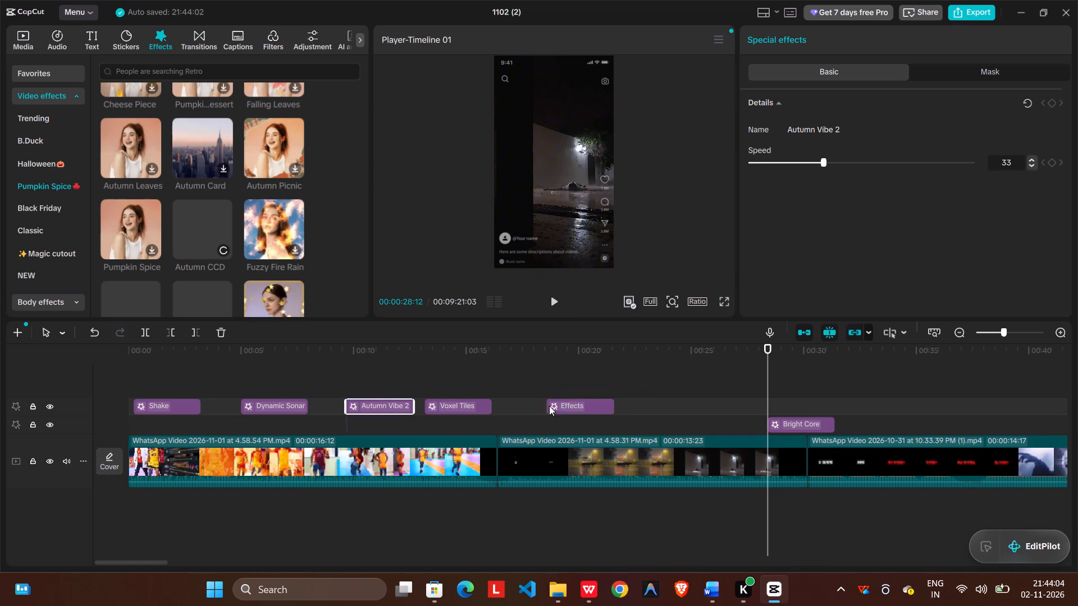
{"action": "left_click_drag", "start_coordinate": [203, 229], "coordinate": [543, 293]}
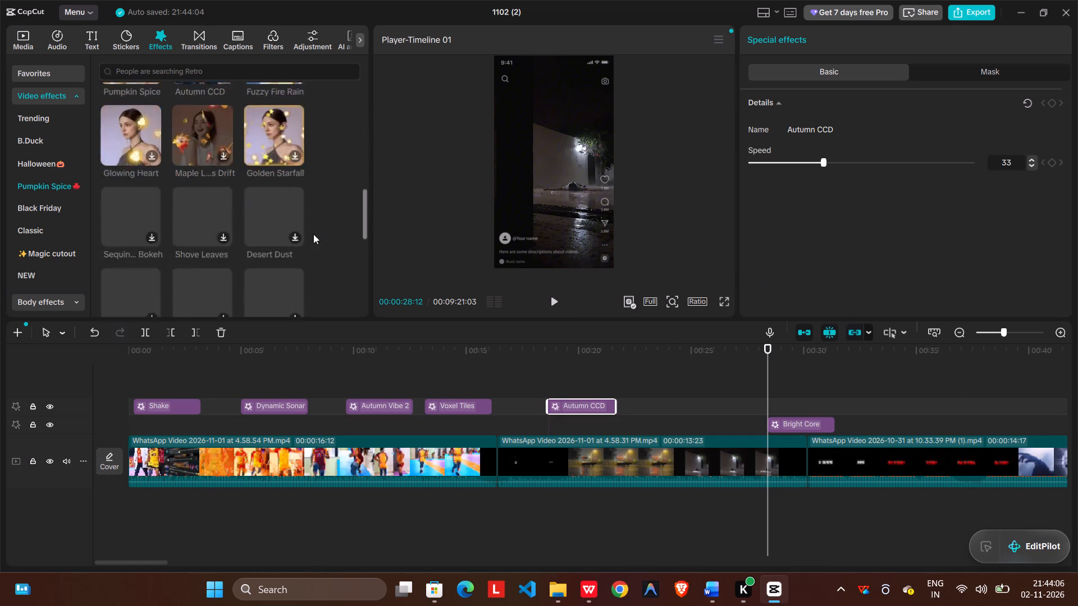
Add two more Pumpkin Spice effects on the same track, Maple Burst at about 35 s and Jack O'Zoom at about 23 s.
{"action": "left_click_drag", "start_coordinate": [200, 182], "coordinate": [912, 392]}
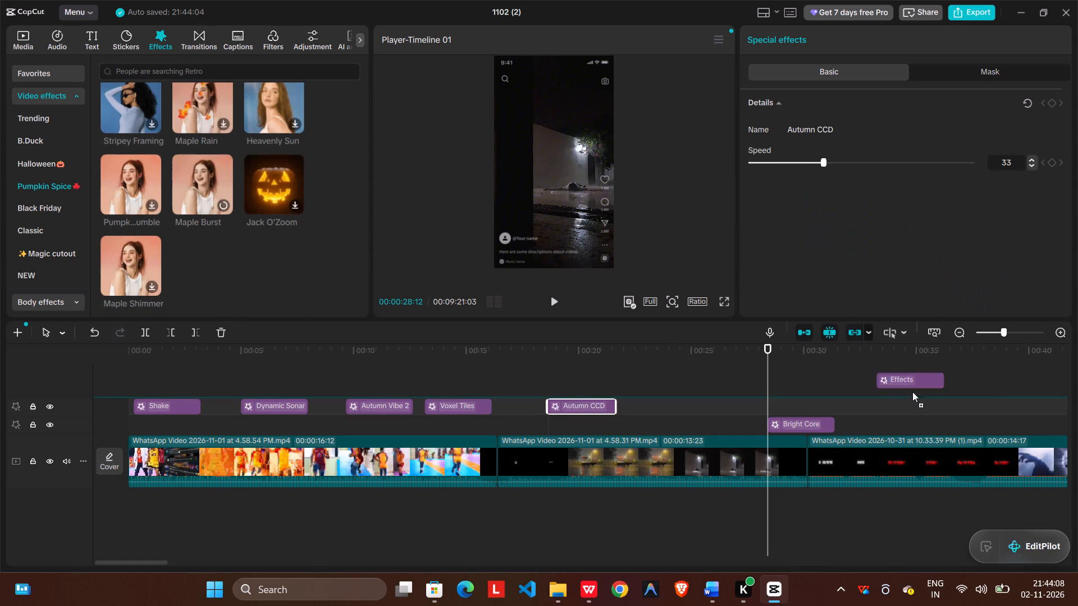
{"action": "left_click_drag", "start_coordinate": [912, 392], "coordinate": [914, 403]}
{"action": "left_click_drag", "start_coordinate": [262, 182], "coordinate": [501, 210]}
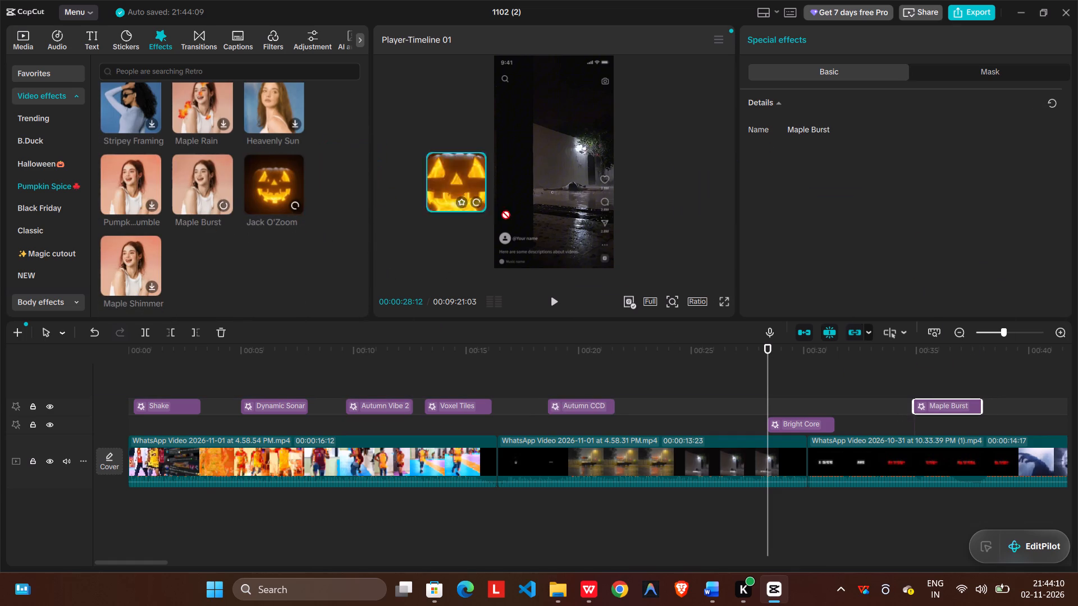
{"action": "left_click_drag", "start_coordinate": [501, 210], "coordinate": [657, 402]}
Place the Grid Assembly effect from the Magic cutout category on the upper effects track at about 30 s.
{"action": "scroll", "coordinate": [122, 264], "scroll_direction": "down", "scroll_amount": 4}
{"action": "left_click", "coordinate": [58, 245]}
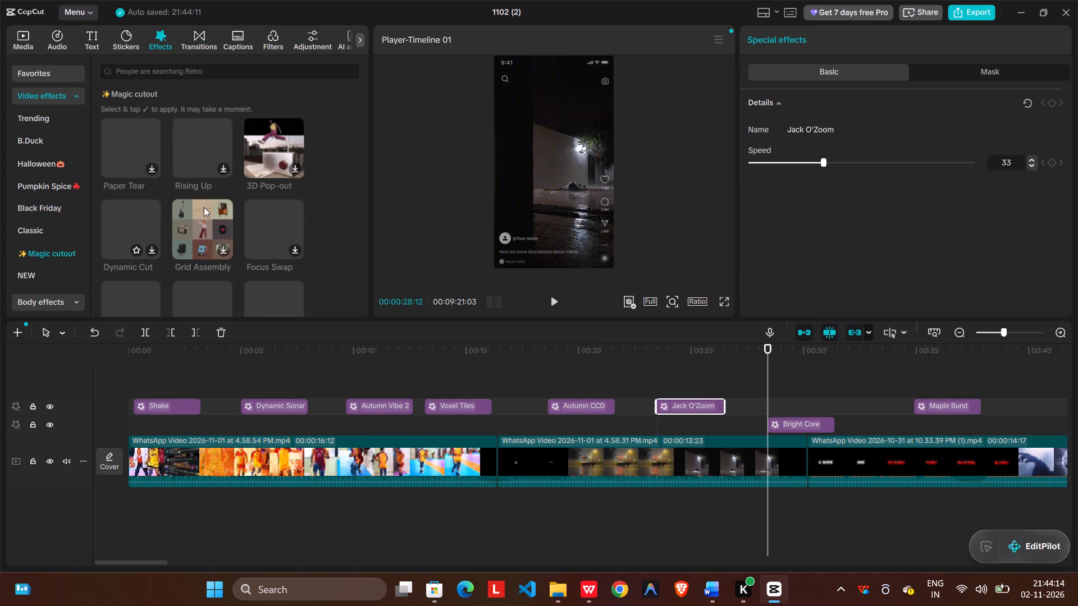
{"action": "left_click_drag", "start_coordinate": [200, 215], "coordinate": [538, 382]}
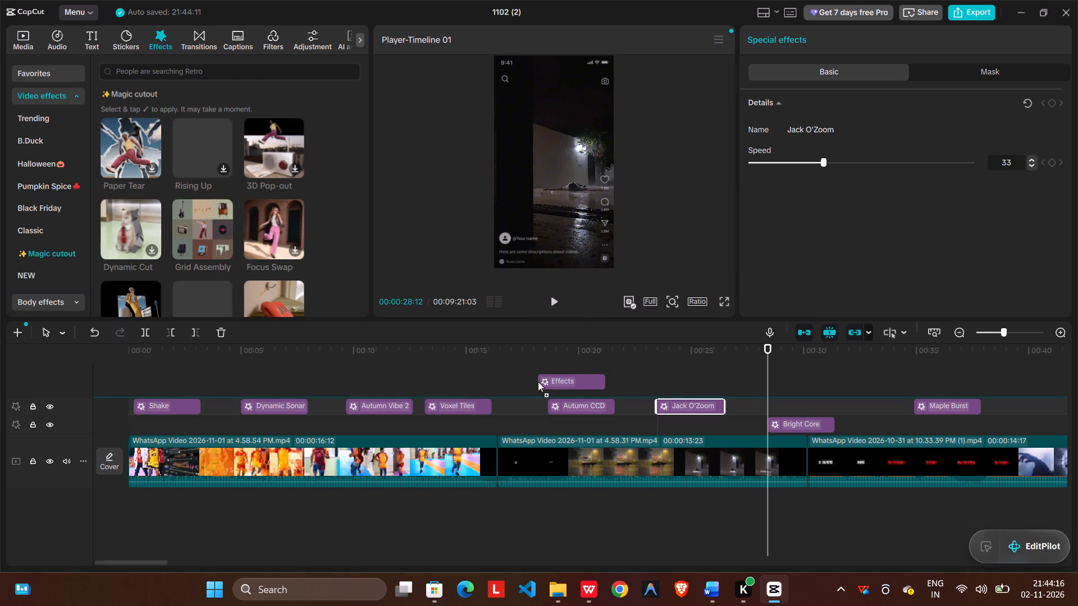
{"action": "left_click_drag", "start_coordinate": [538, 382], "coordinate": [797, 406]}
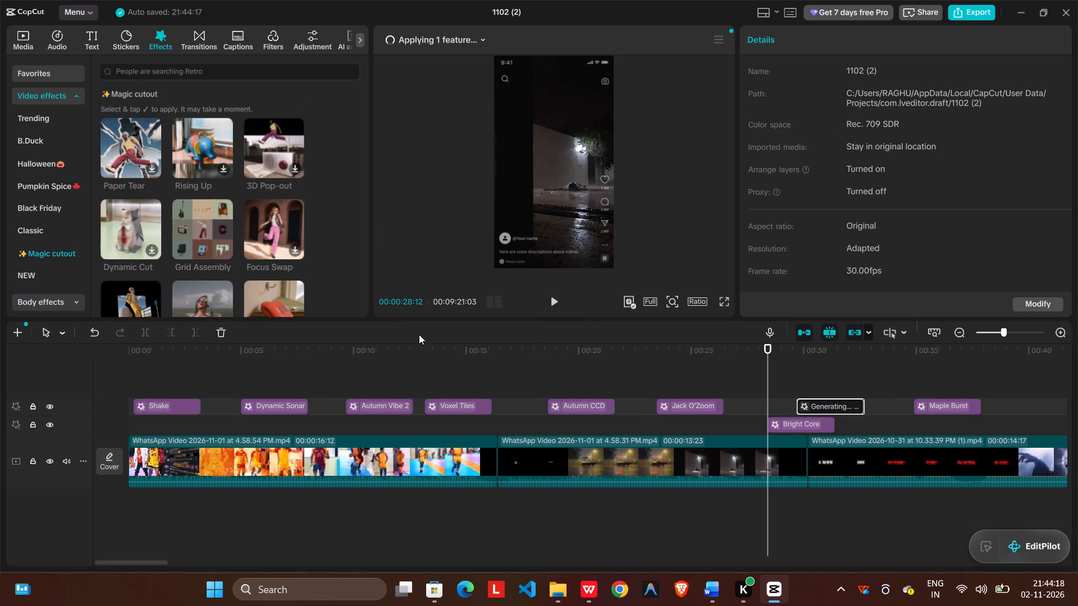
Add the Classic effects Diamond Zoom at about 40 s and Zoom Lens at about 49 s above the following clips.
{"action": "scroll", "coordinate": [983, 476], "scroll_direction": "down", "scroll_amount": 5}
{"action": "left_click_drag", "start_coordinate": [152, 560], "coordinate": [260, 582]}
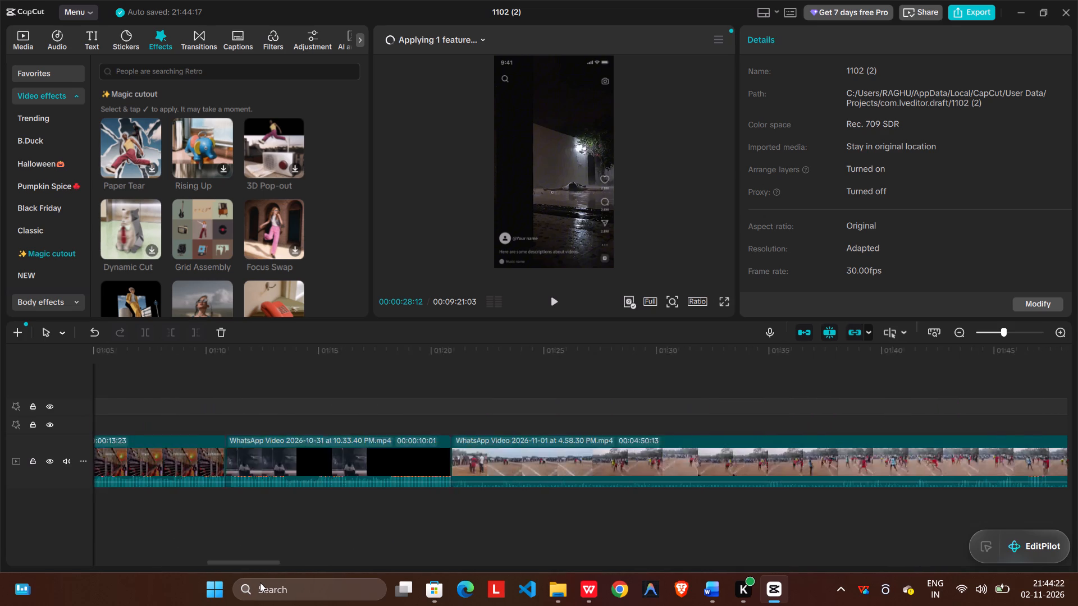
{"action": "left_click_drag", "start_coordinate": [260, 582], "coordinate": [211, 572]}
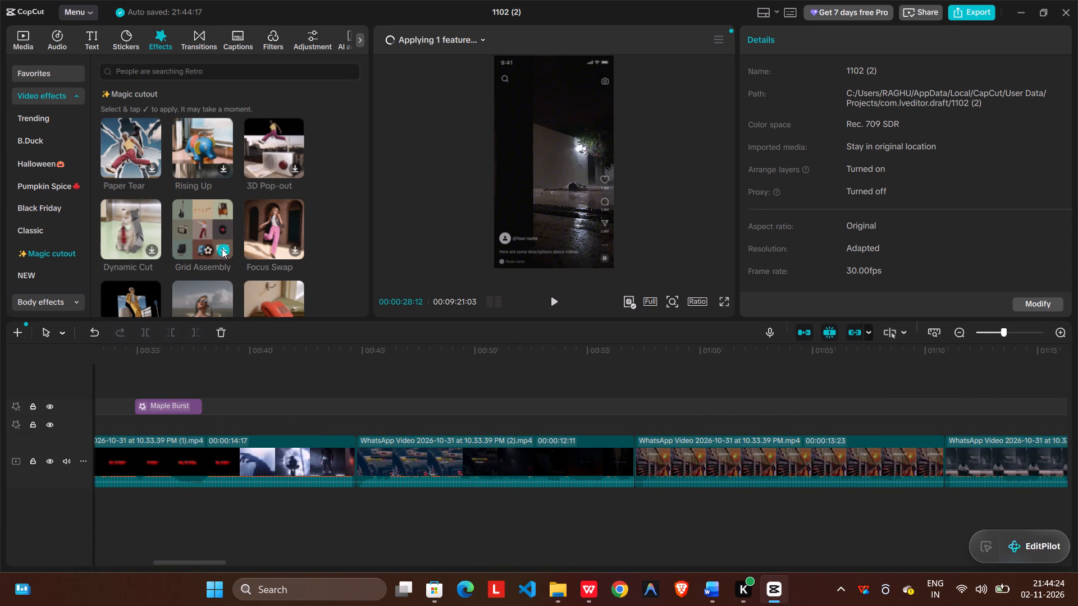
{"action": "left_click", "coordinate": [47, 265]}
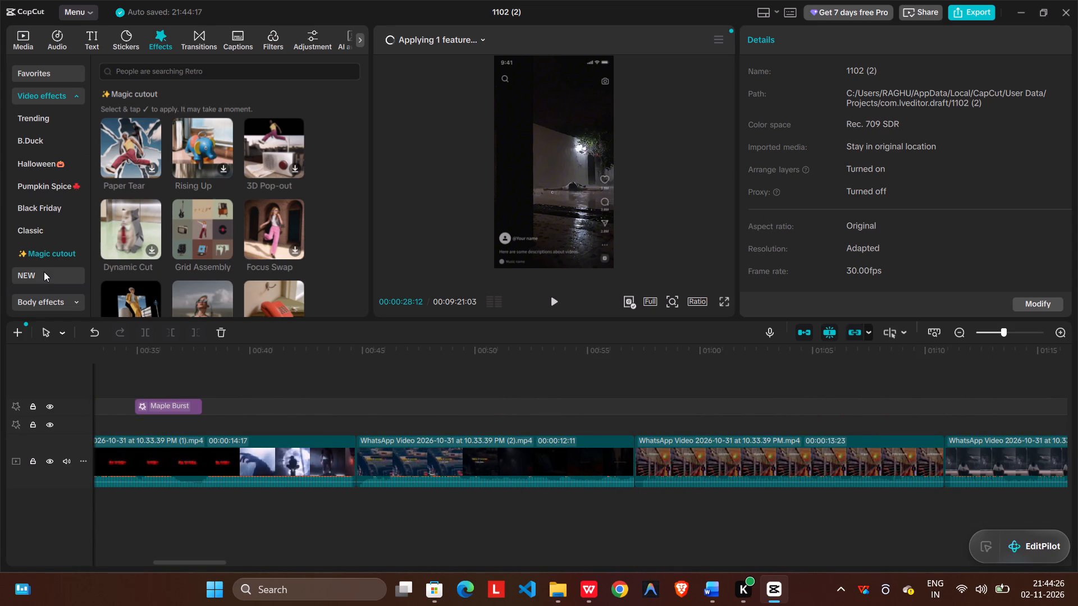
{"action": "left_click", "coordinate": [44, 272]}
{"action": "left_click", "coordinate": [51, 234]}
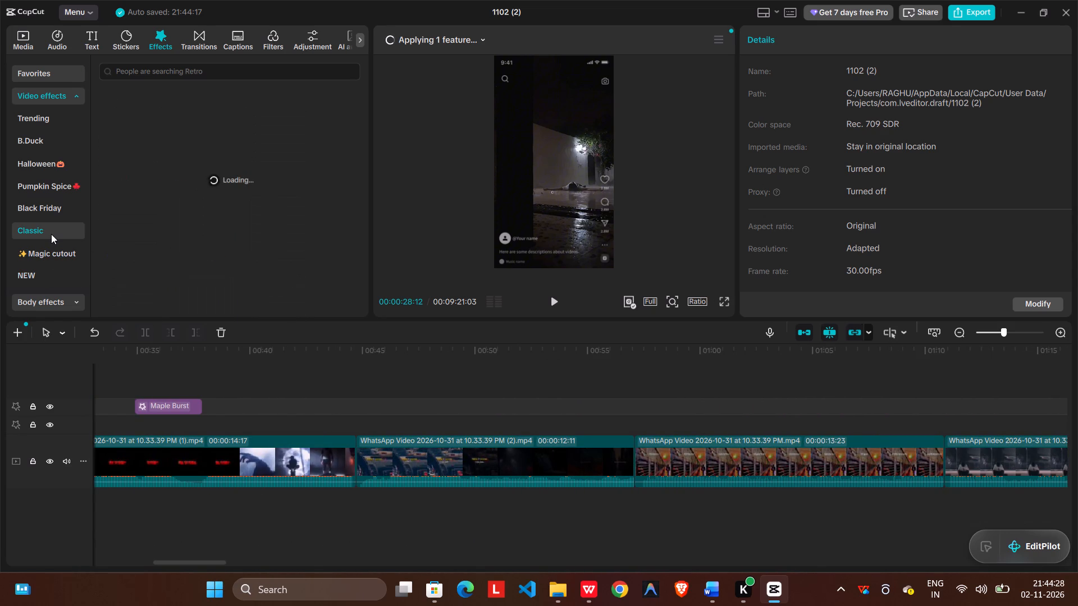
{"action": "left_click_drag", "start_coordinate": [198, 145], "coordinate": [262, 400]}
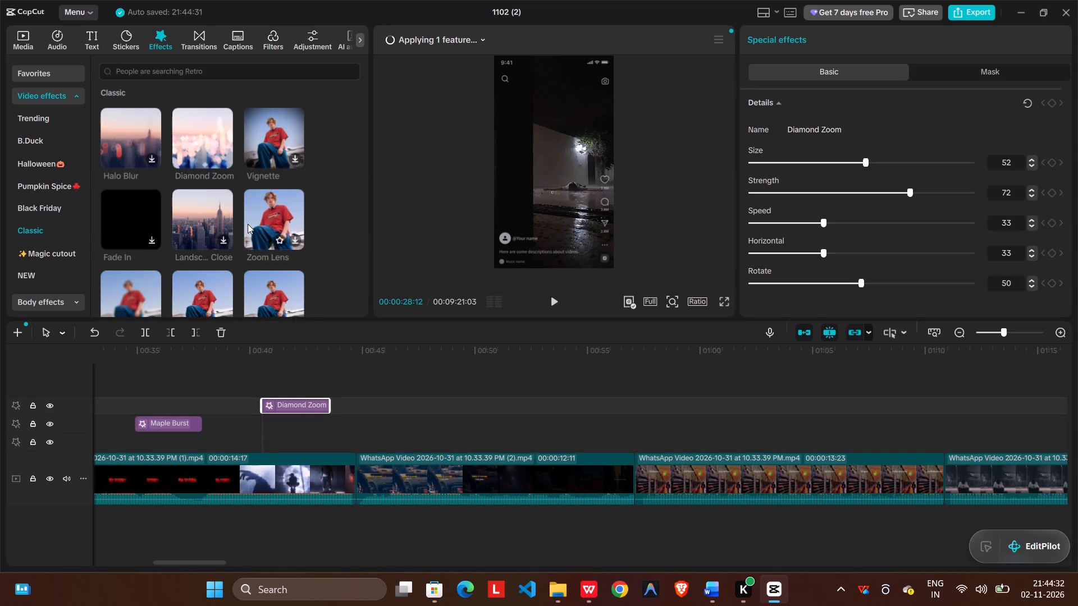
{"action": "left_click_drag", "start_coordinate": [248, 224], "coordinate": [450, 411]}
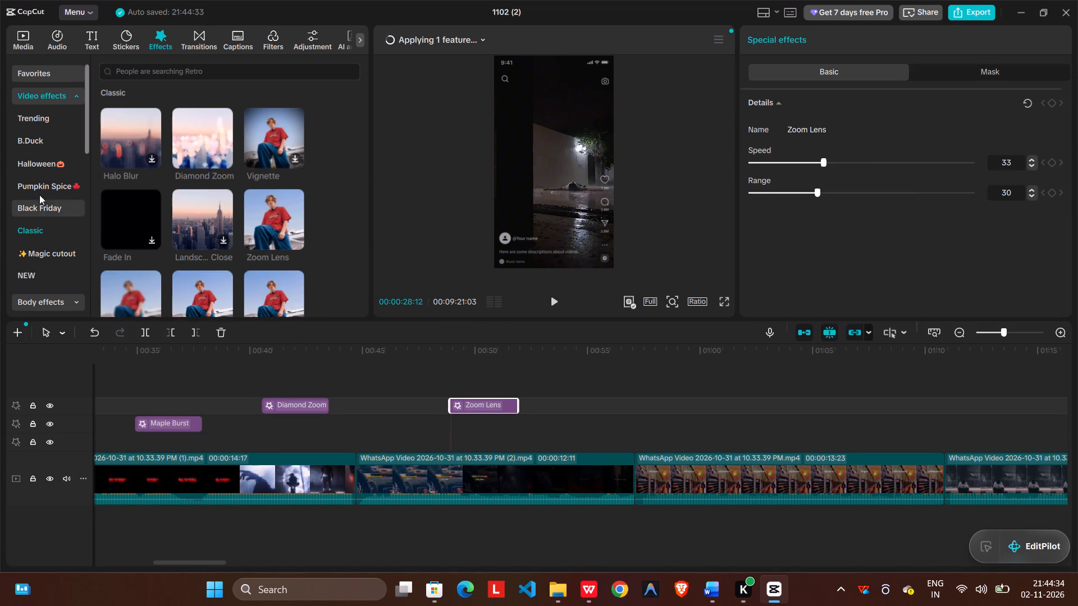
Add the B.Duck Admiring effect at about 56 s, B.Duck Frame at about 1:04 and B.Duck Boom at about 1:11.
{"action": "left_click", "coordinate": [49, 145]}
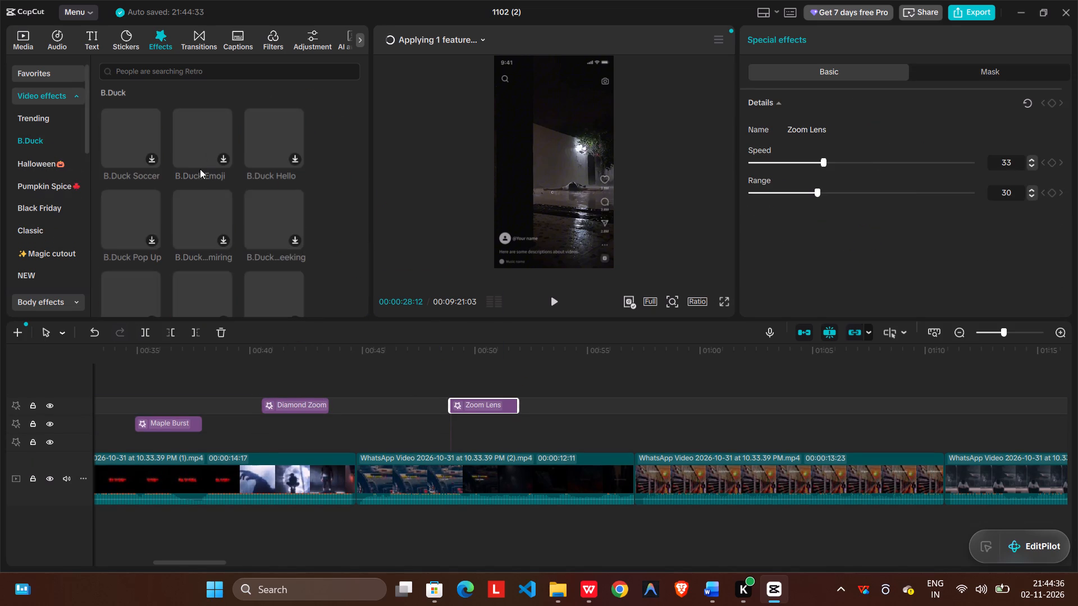
{"action": "left_click_drag", "start_coordinate": [203, 203], "coordinate": [620, 412]}
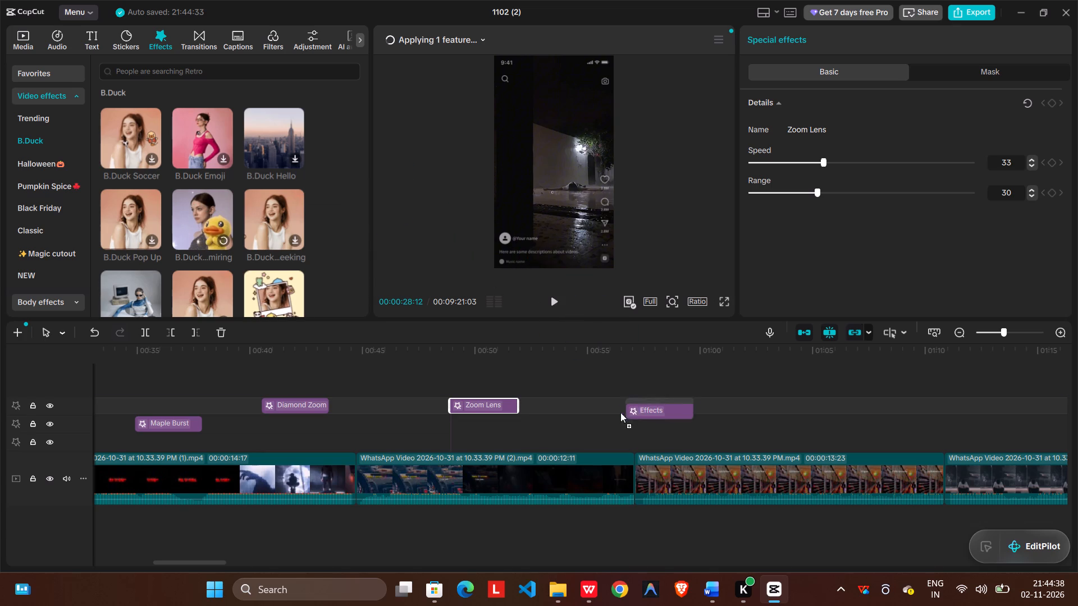
{"action": "left_click_drag", "start_coordinate": [620, 412], "coordinate": [618, 410]}
{"action": "left_click_drag", "start_coordinate": [266, 284], "coordinate": [807, 415]}
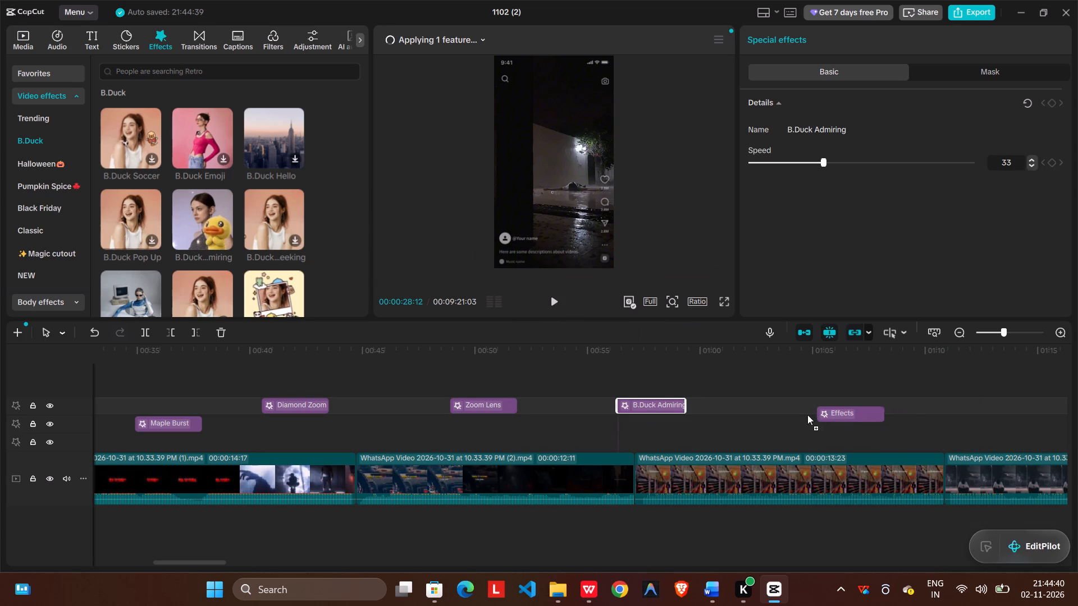
{"action": "left_click_drag", "start_coordinate": [807, 415], "coordinate": [796, 407]}
{"action": "scroll", "coordinate": [281, 260], "scroll_direction": "down", "scroll_amount": 4}
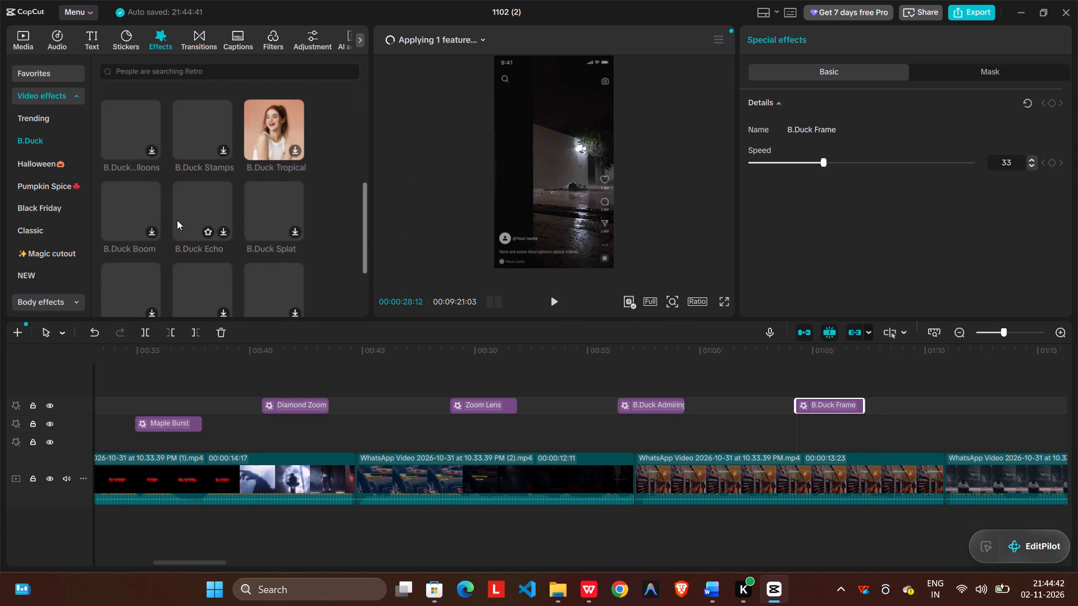
{"action": "left_click_drag", "start_coordinate": [127, 199], "coordinate": [783, 333]}
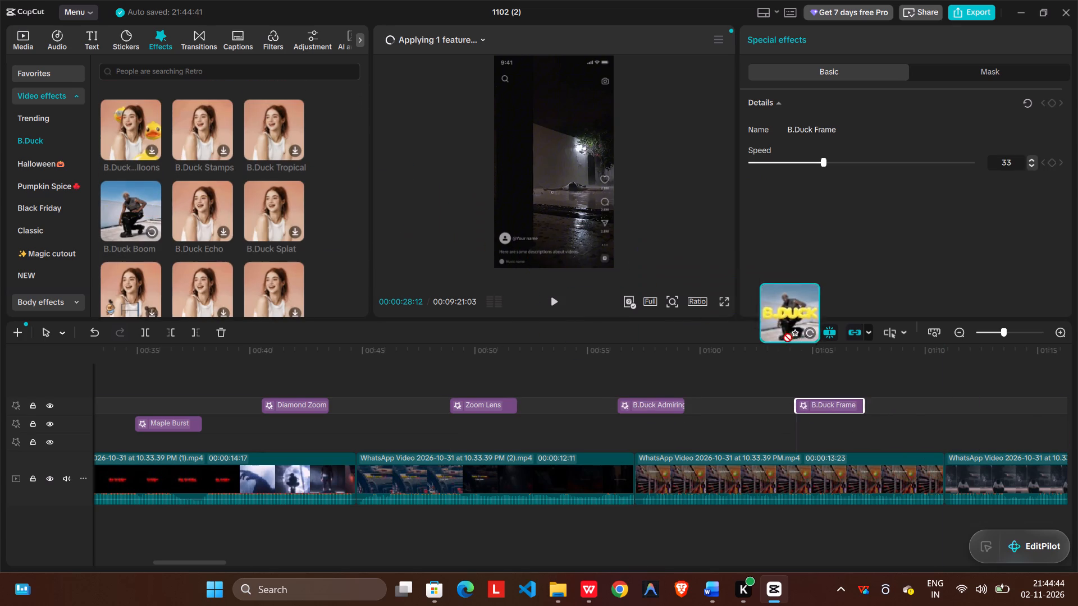
{"action": "left_click_drag", "start_coordinate": [783, 333], "coordinate": [944, 401]}
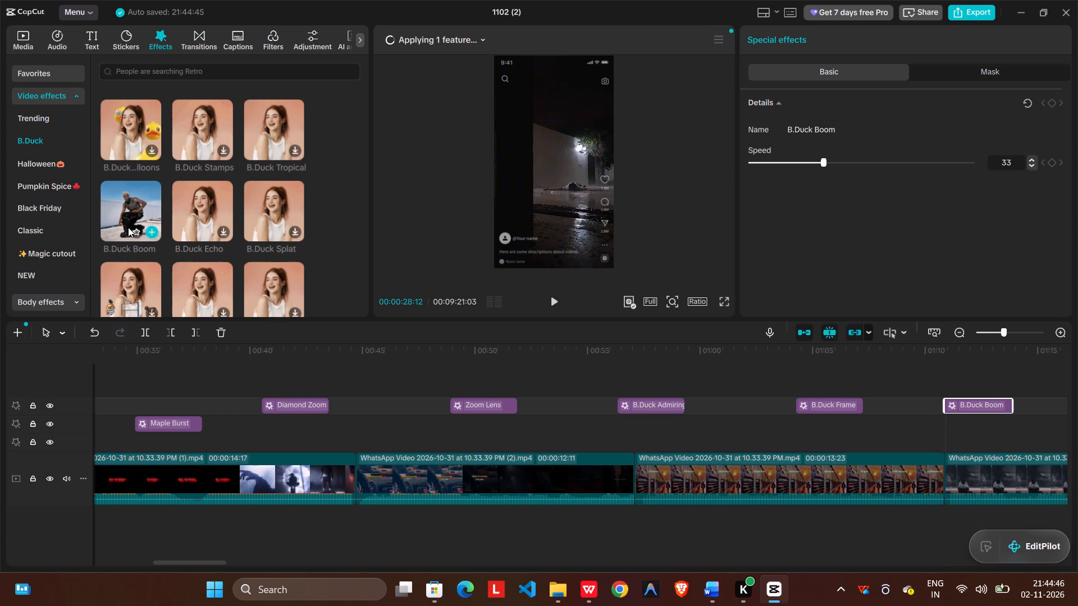
Fill gaps with the trending effects Downward Push at about 45 s and Noisy Shimmer at about 1:00 and about 53 s.
{"action": "scroll", "coordinate": [128, 227], "scroll_direction": "down", "scroll_amount": 5}
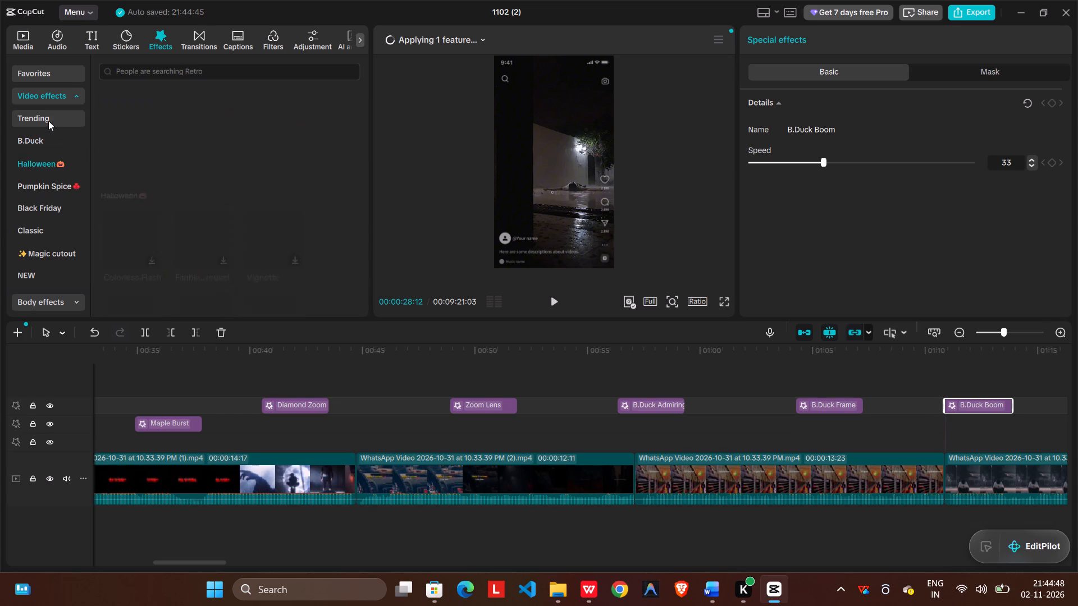
{"action": "left_click", "coordinate": [48, 121]}
{"action": "scroll", "coordinate": [236, 178], "scroll_direction": "down", "scroll_amount": 8}
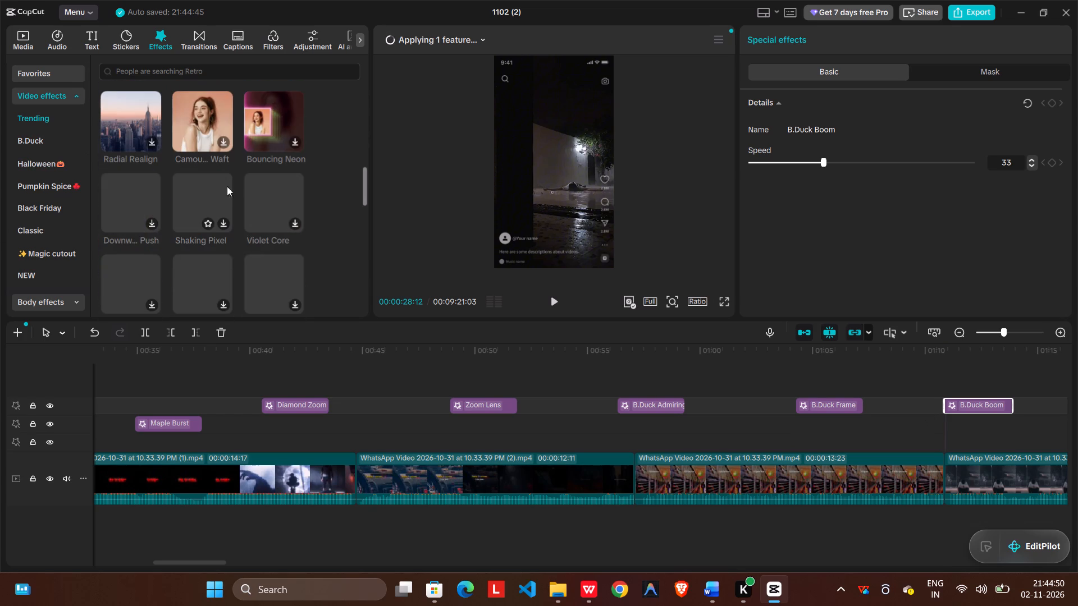
{"action": "left_click_drag", "start_coordinate": [135, 194], "coordinate": [393, 394]}
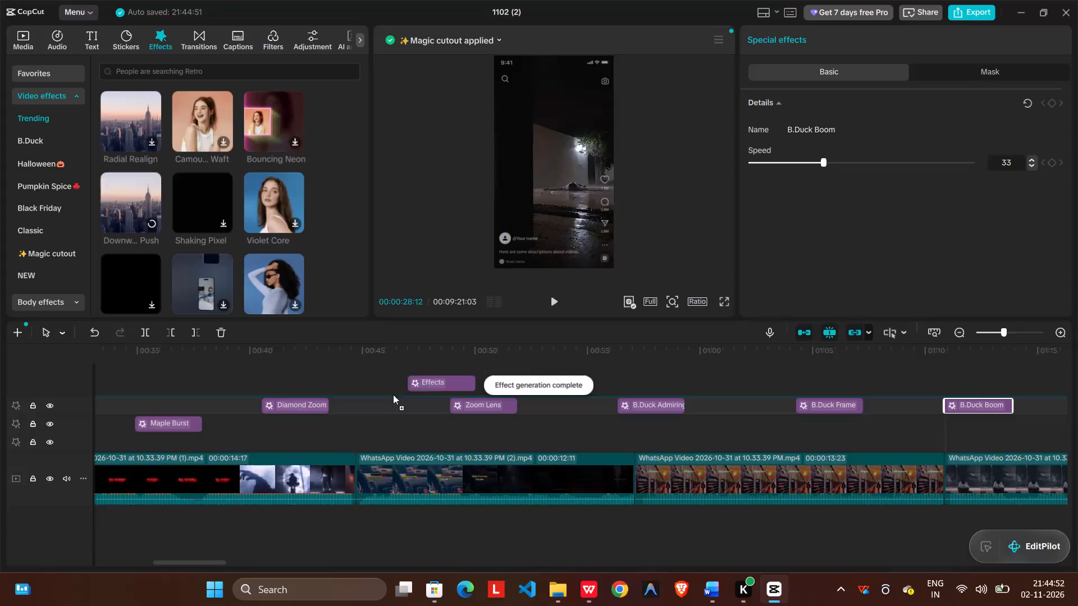
{"action": "left_click_drag", "start_coordinate": [393, 394], "coordinate": [372, 403]}
{"action": "left_click_drag", "start_coordinate": [256, 279], "coordinate": [264, 278]}
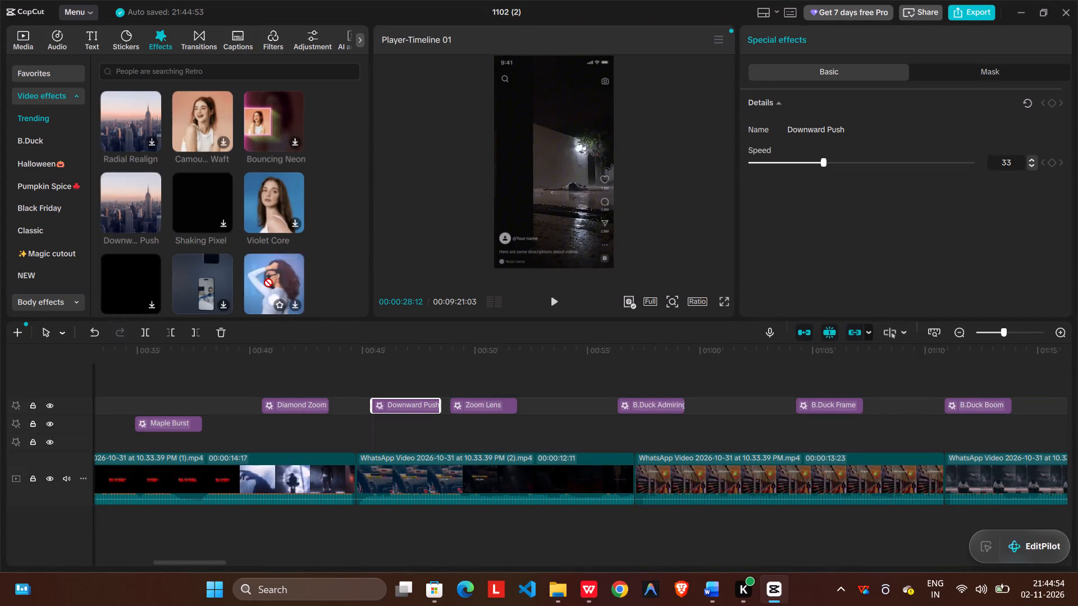
{"action": "left_click_drag", "start_coordinate": [264, 278], "coordinate": [706, 406]}
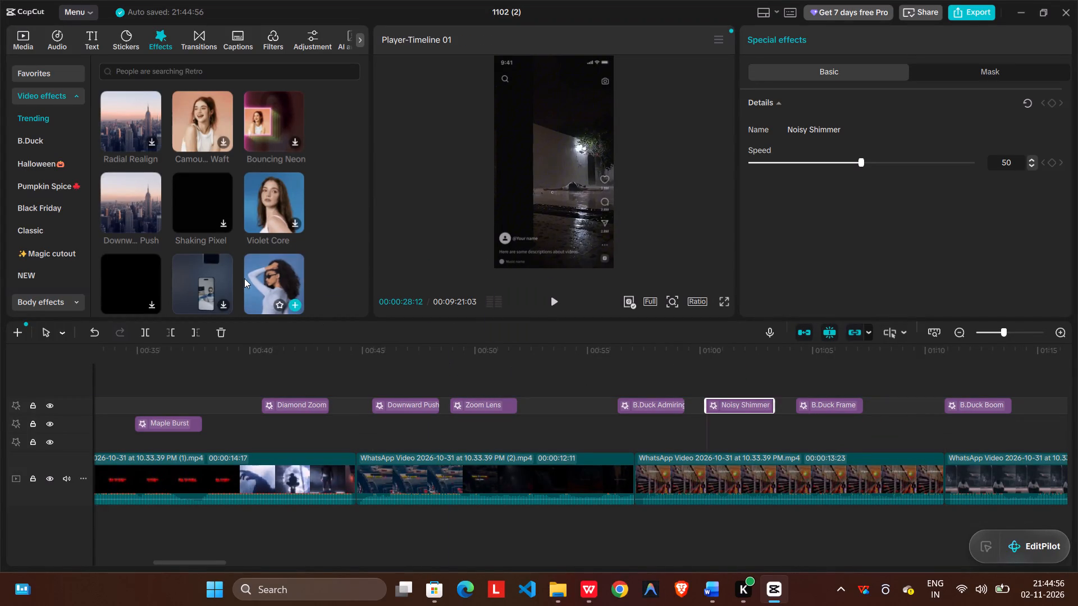
{"action": "left_click_drag", "start_coordinate": [244, 278], "coordinate": [538, 411]}
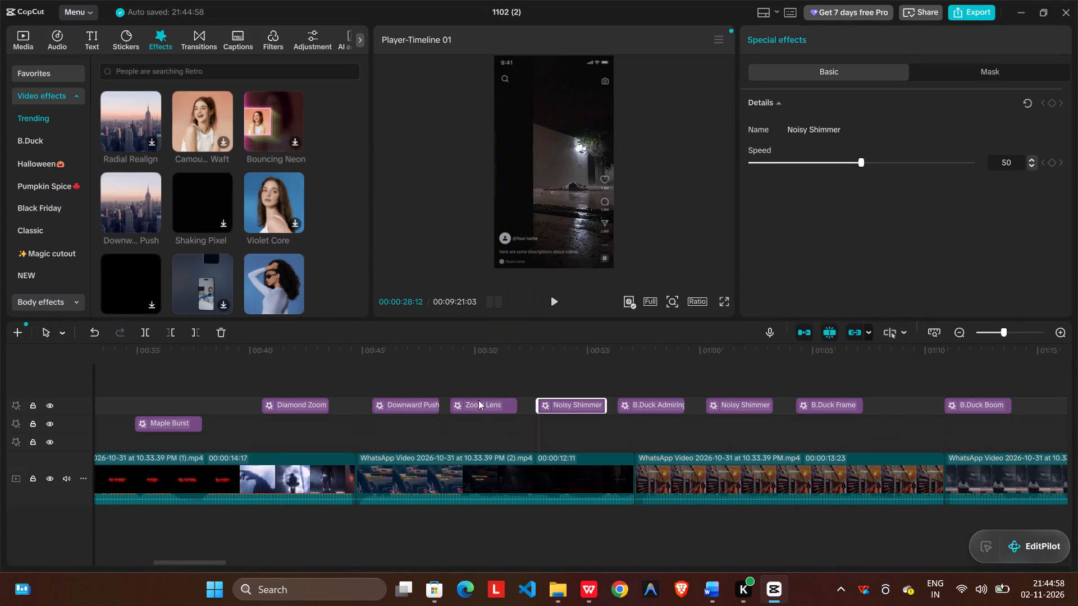
Play the video briefly from about 28 s to check the Bright Core and Grid Assembly effects, and return the playhead to the start.
{"action": "left_click", "coordinate": [612, 465]}
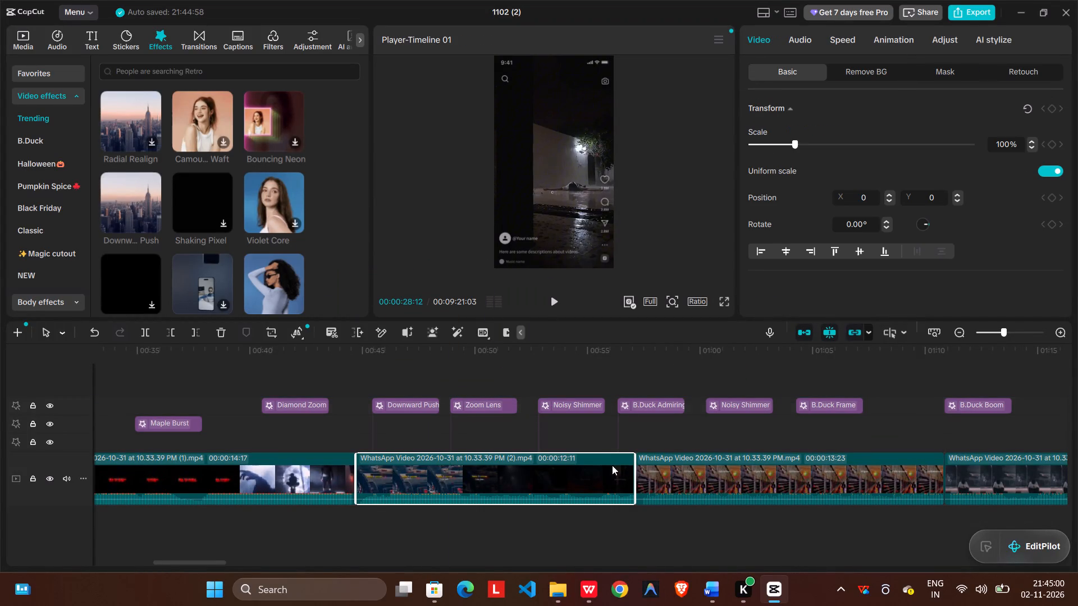
{"action": "scroll", "coordinate": [345, 415], "scroll_direction": "down", "scroll_amount": 6}
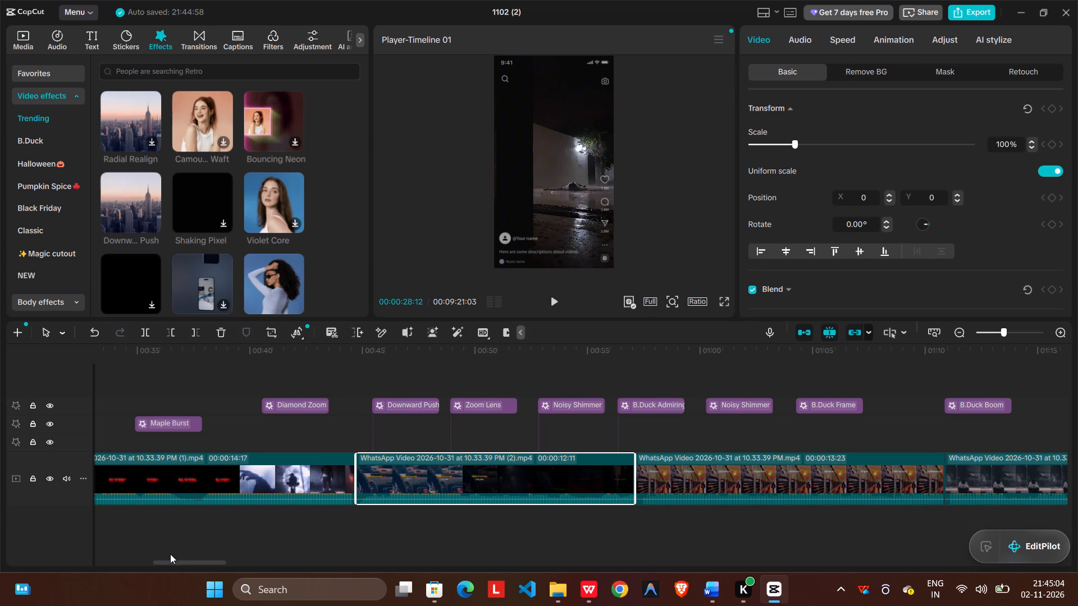
{"action": "left_click_drag", "start_coordinate": [173, 558], "coordinate": [9, 554]}
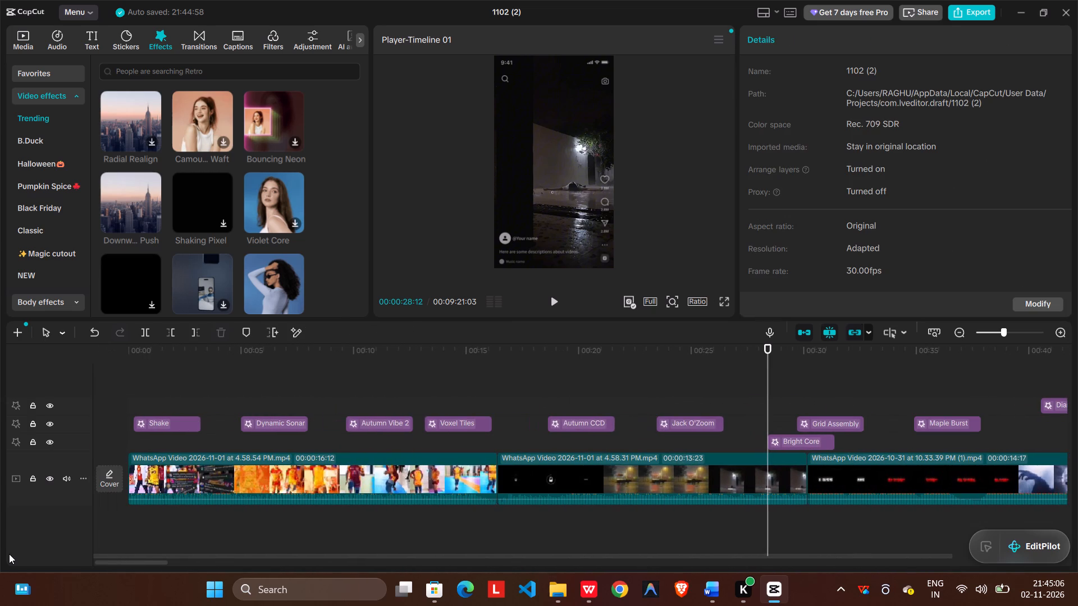
{"action": "left_click_drag", "start_coordinate": [9, 554], "coordinate": [72, 525]}
{"action": "left_click", "coordinate": [554, 309]}
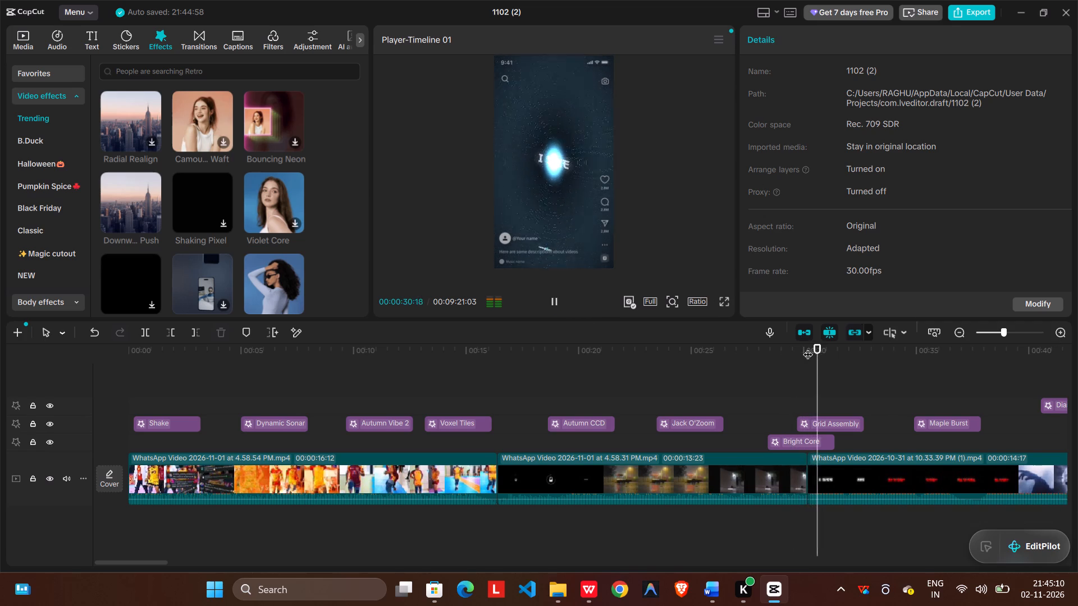
{"action": "left_click_drag", "start_coordinate": [826, 346], "coordinate": [0, 411]}
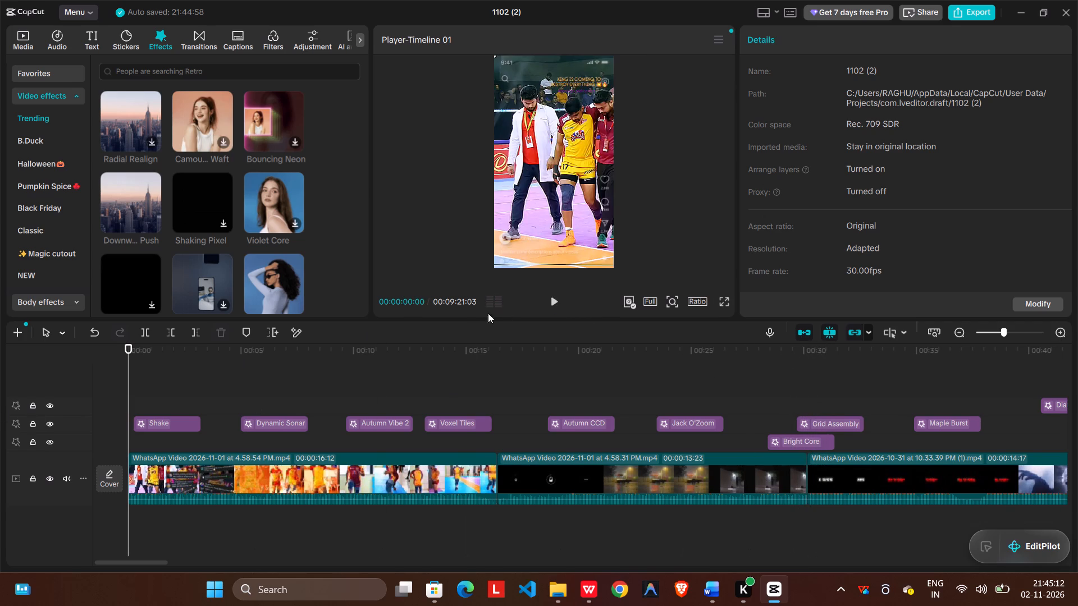
Play the video from the start while looking through the available transitions and caption options.
{"action": "left_click", "coordinate": [554, 293]}
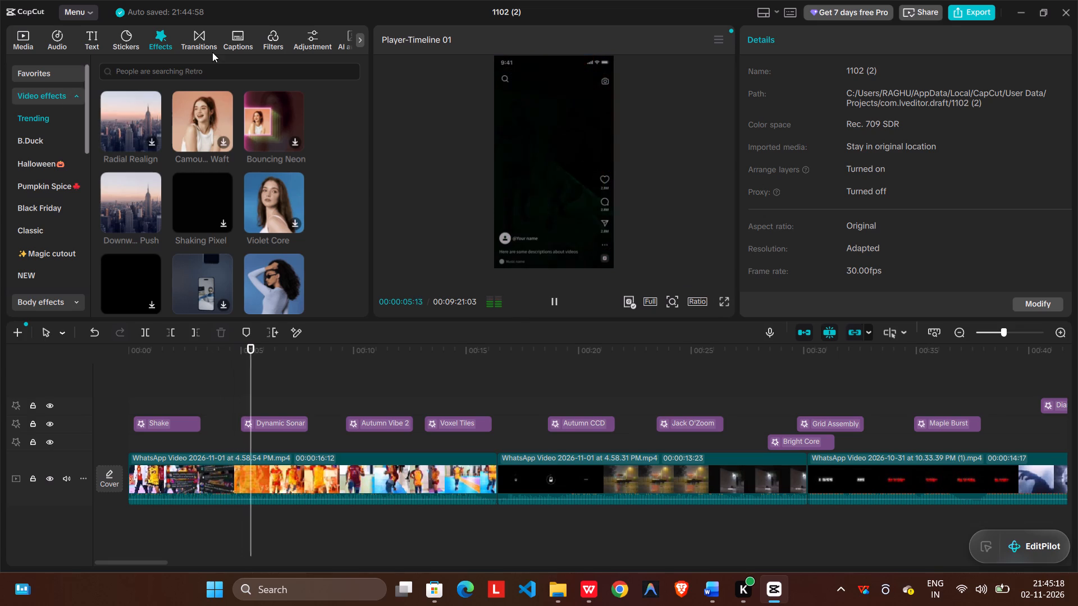
{"action": "left_click", "coordinate": [205, 36]}
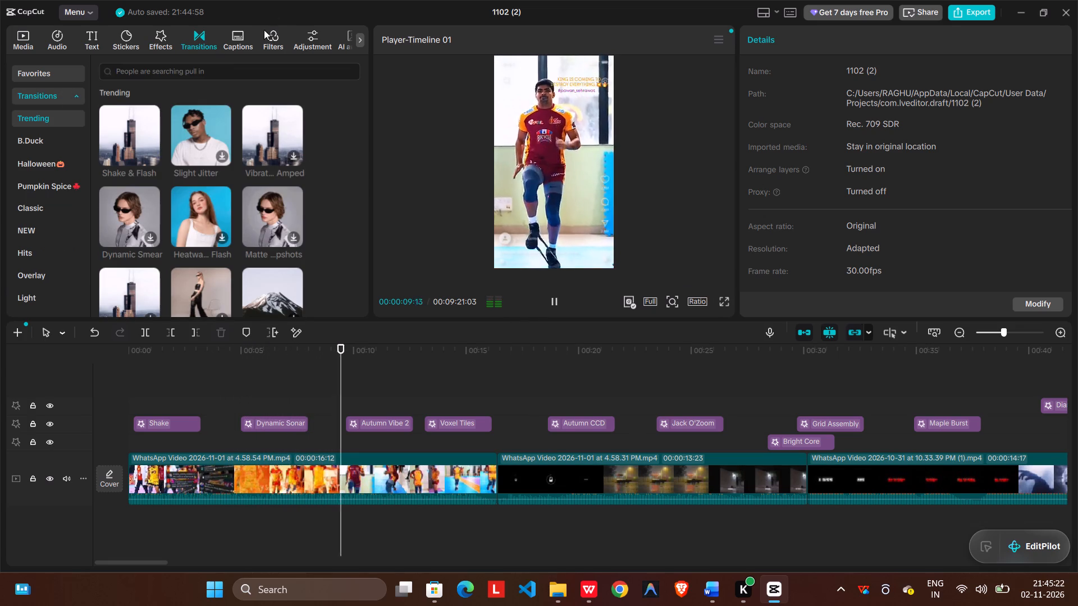
{"action": "left_click", "coordinate": [239, 43]}
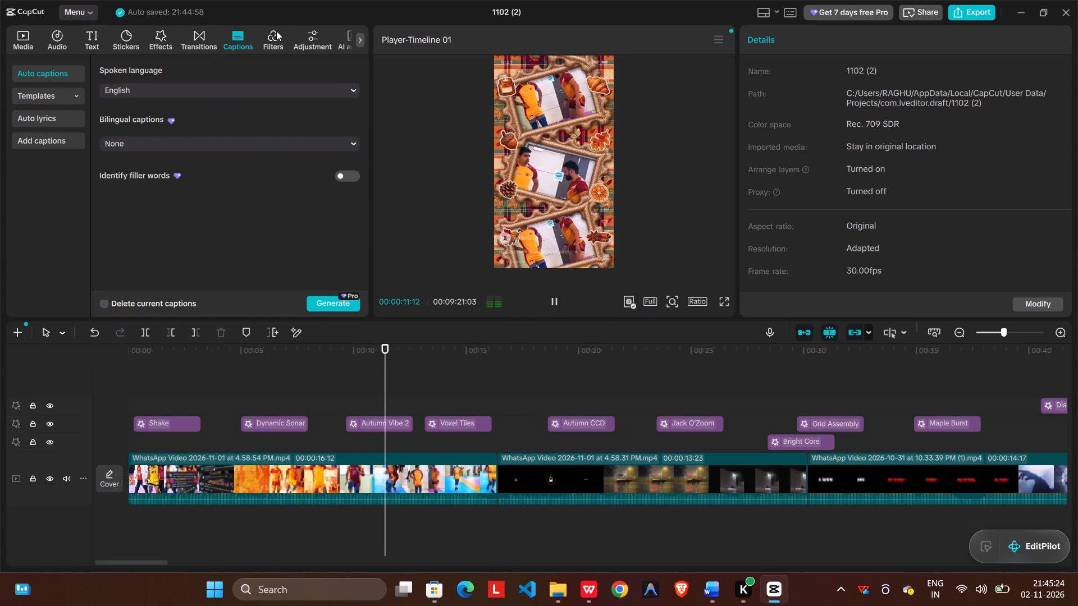
Add the featured Y2K filter at the start of the timeline, on its own track above the effects.
{"action": "left_click", "coordinate": [276, 33]}
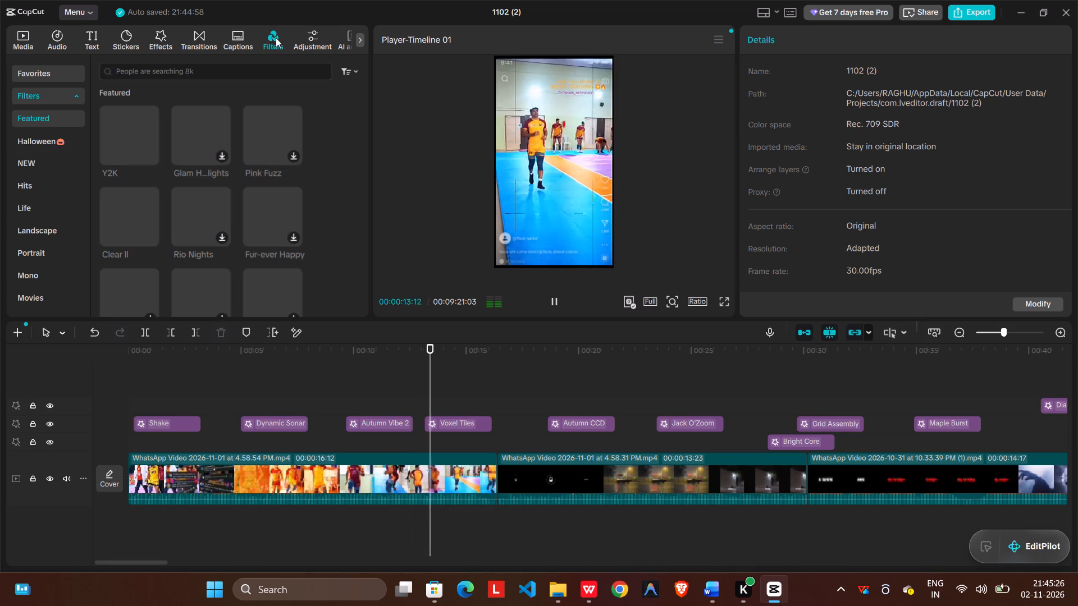
{"action": "left_click_drag", "start_coordinate": [118, 143], "coordinate": [201, 320]}
{"action": "left_click_drag", "start_coordinate": [197, 316], "coordinate": [188, 357]}
{"action": "left_click_drag", "start_coordinate": [131, 118], "coordinate": [153, 377]}
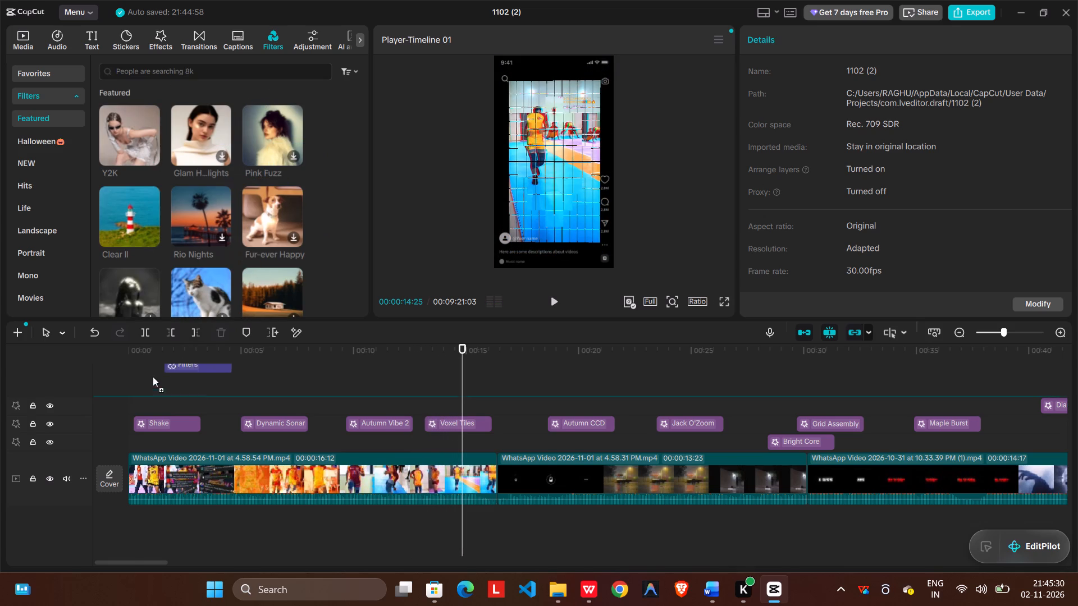
{"action": "left_click_drag", "start_coordinate": [153, 377], "coordinate": [134, 394]}
Extend the Y2K filter over the whole video and past the last clip, to about 10:16.
{"action": "left_click_drag", "start_coordinate": [200, 410], "coordinate": [934, 454]}
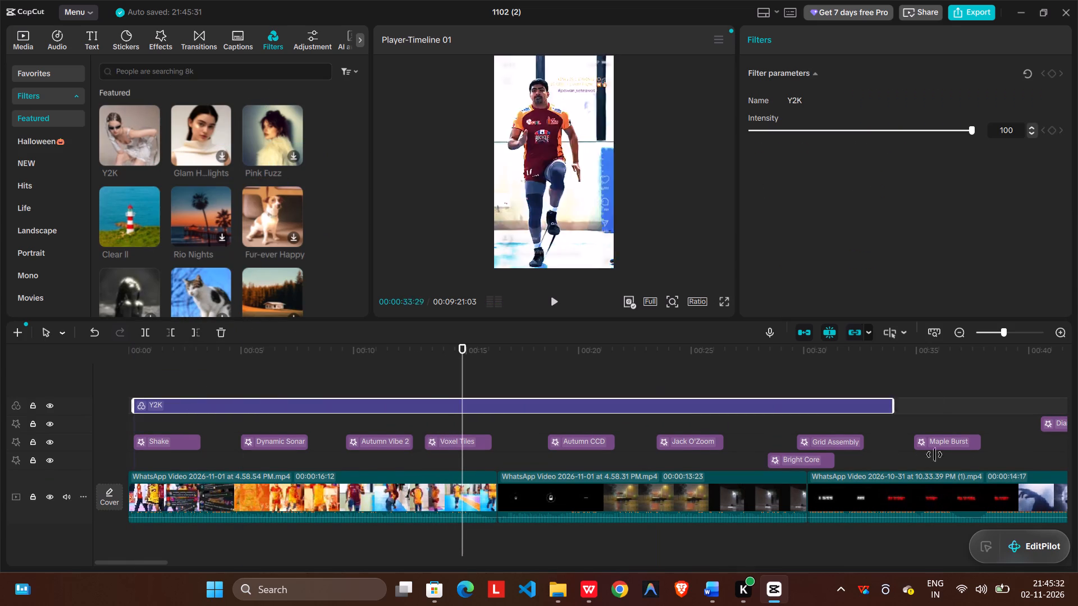
{"action": "left_click_drag", "start_coordinate": [934, 454], "coordinate": [1077, 449]}
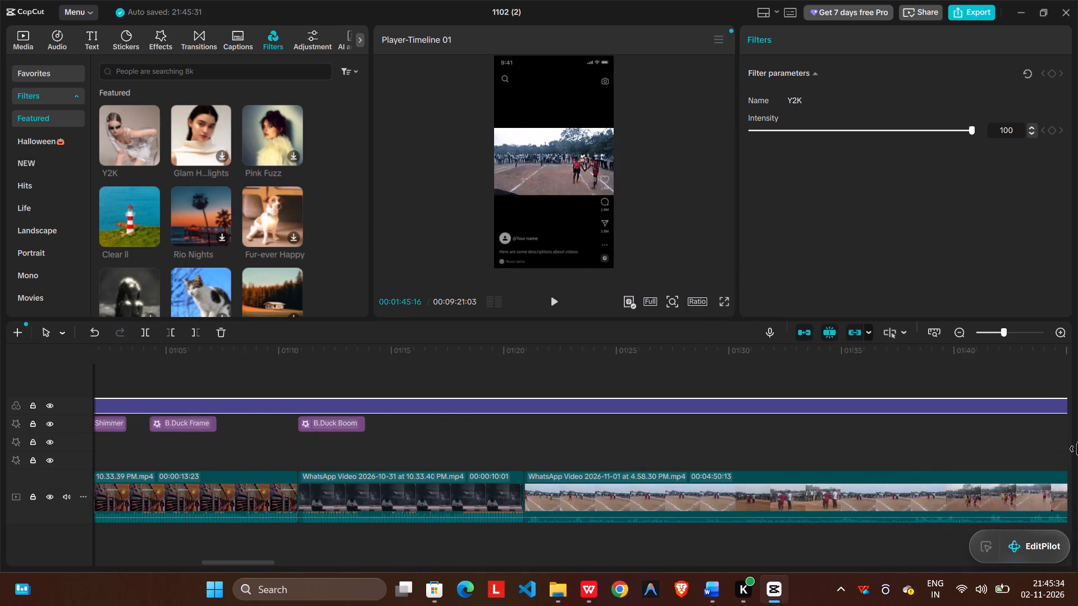
{"action": "left_click_drag", "start_coordinate": [1077, 449], "coordinate": [1077, 434]}
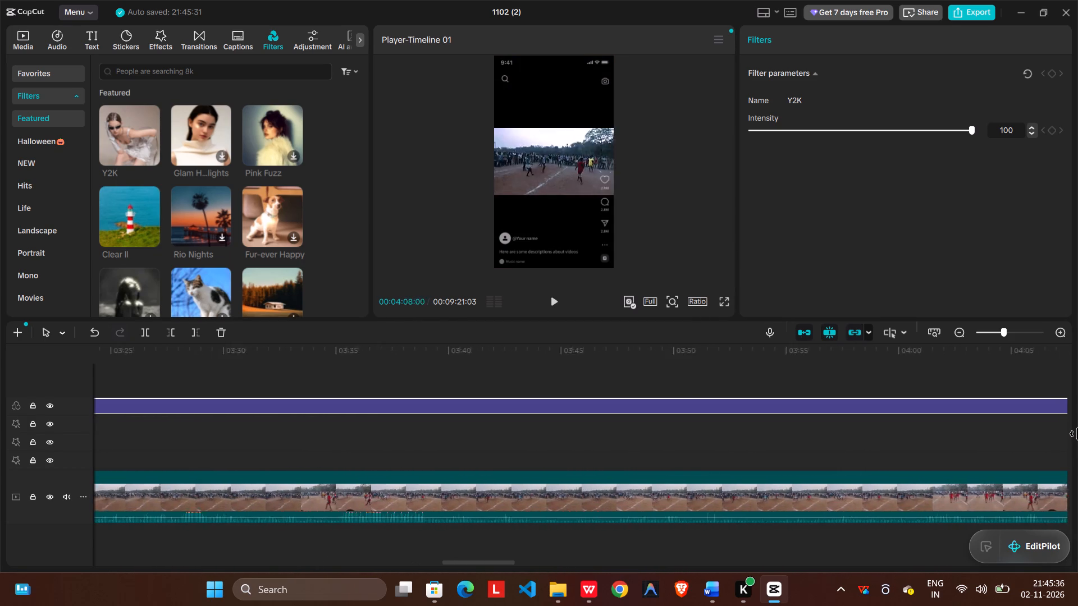
{"action": "left_click_drag", "start_coordinate": [1077, 434], "coordinate": [1077, 419]}
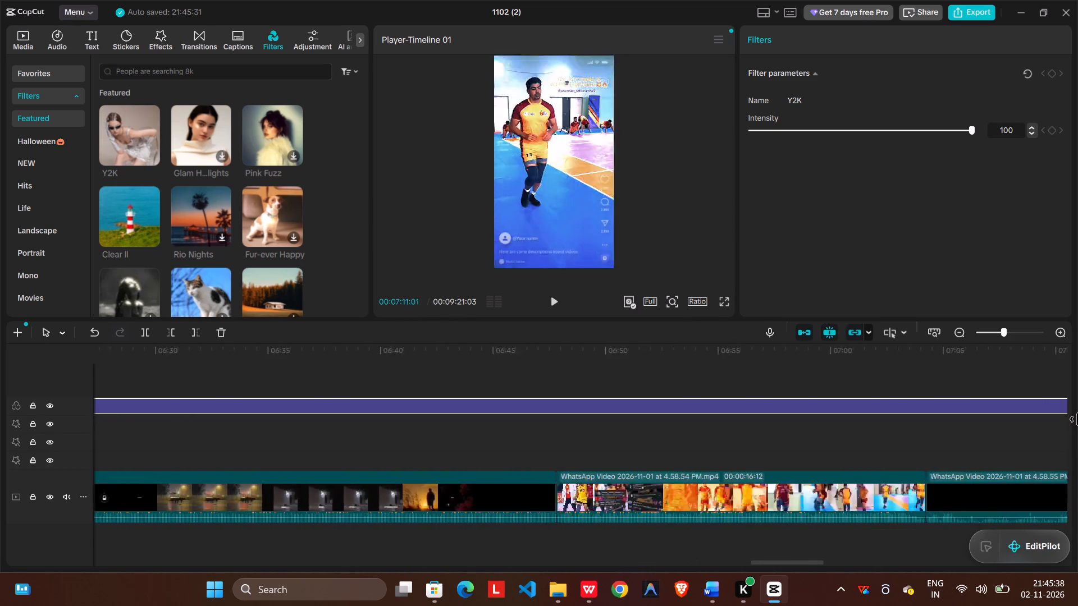
{"action": "left_click_drag", "start_coordinate": [1077, 419], "coordinate": [1077, 417]}
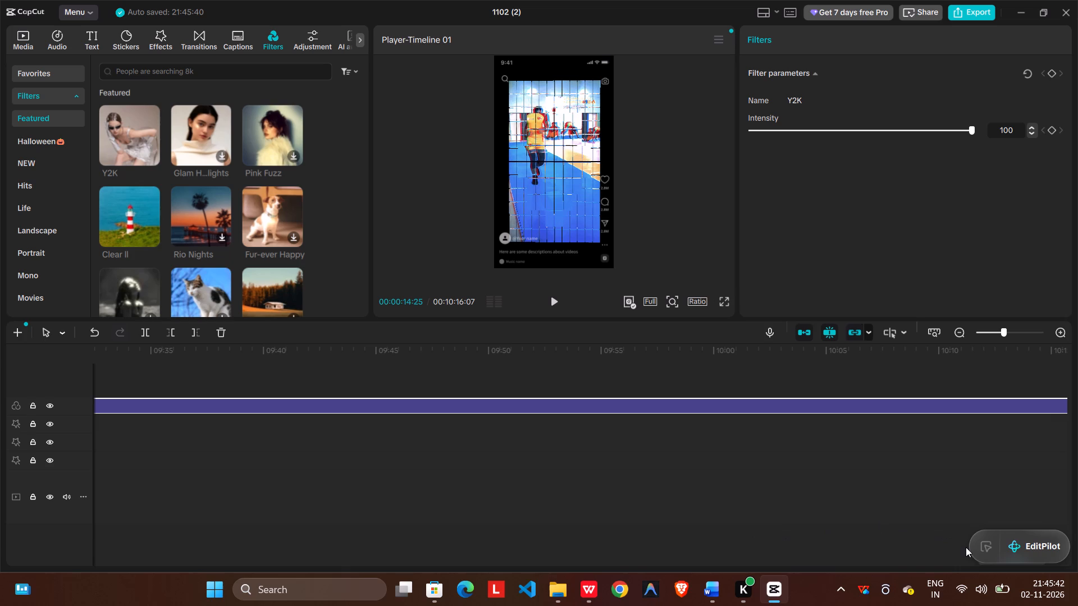
Return the playhead to the start of the timeline and play the video with the Y2K filter applied.
{"action": "left_click_drag", "start_coordinate": [969, 565], "coordinate": [828, 570]}
{"action": "left_click_drag", "start_coordinate": [989, 566], "coordinate": [890, 570]}
{"action": "left_click_drag", "start_coordinate": [985, 564], "coordinate": [890, 570]}
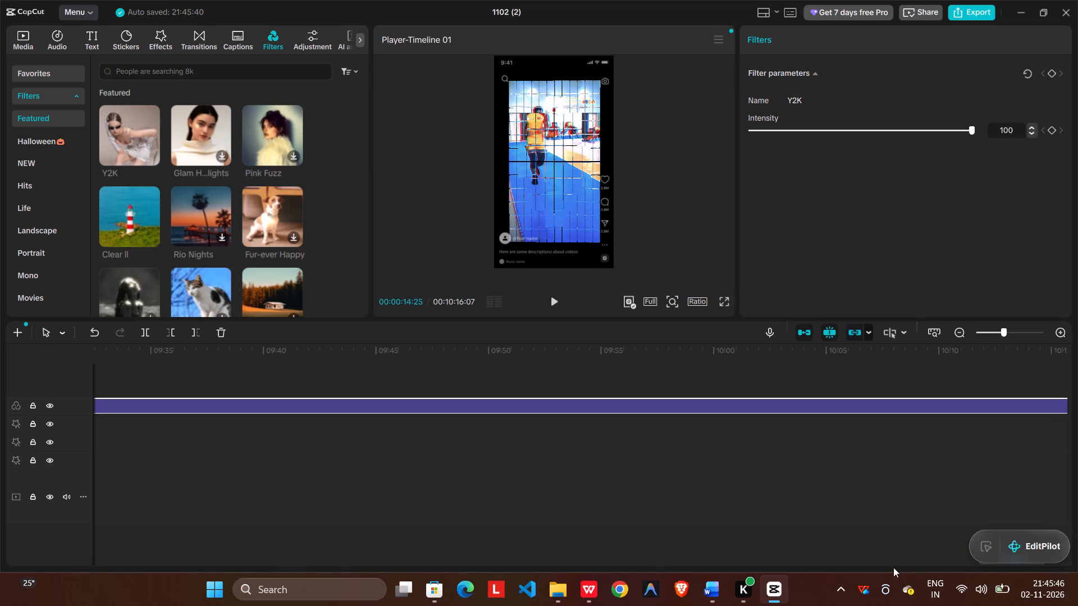
{"action": "left_click", "coordinate": [893, 567]}
{"action": "left_click", "coordinate": [896, 562]}
{"action": "left_click_drag", "start_coordinate": [896, 562], "coordinate": [2, 542]}
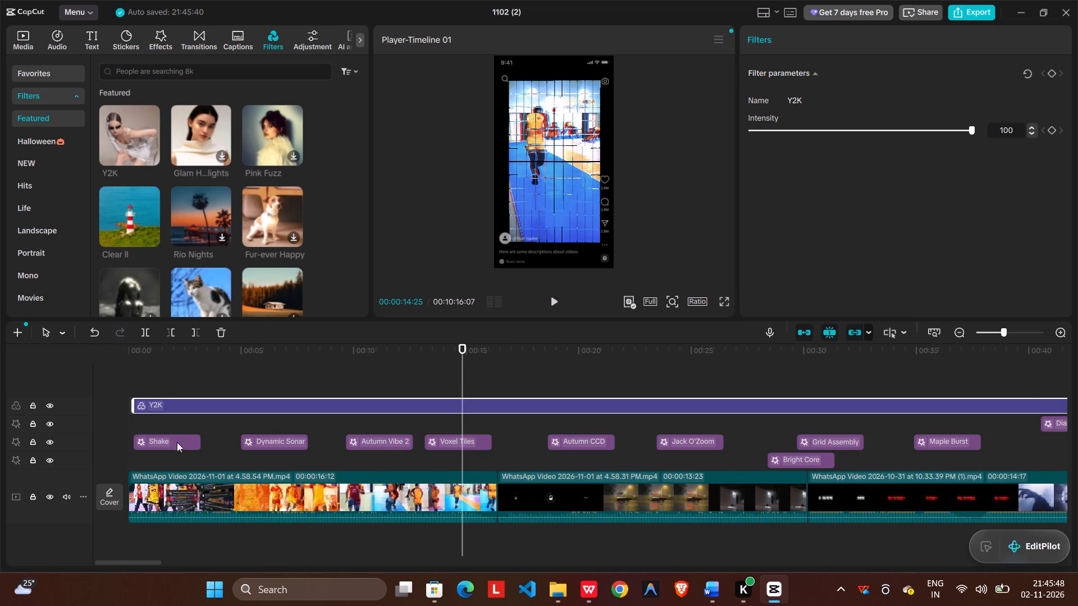
{"action": "left_click_drag", "start_coordinate": [463, 353], "coordinate": [175, 369]}
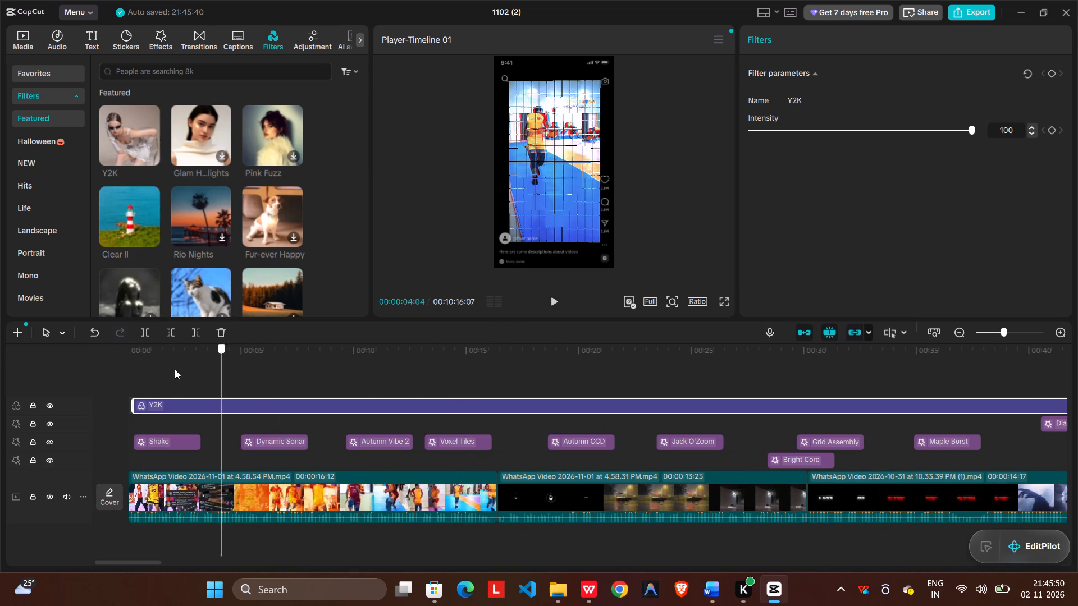
{"action": "left_click_drag", "start_coordinate": [175, 369], "coordinate": [104, 371]}
{"action": "left_click", "coordinate": [556, 306]}
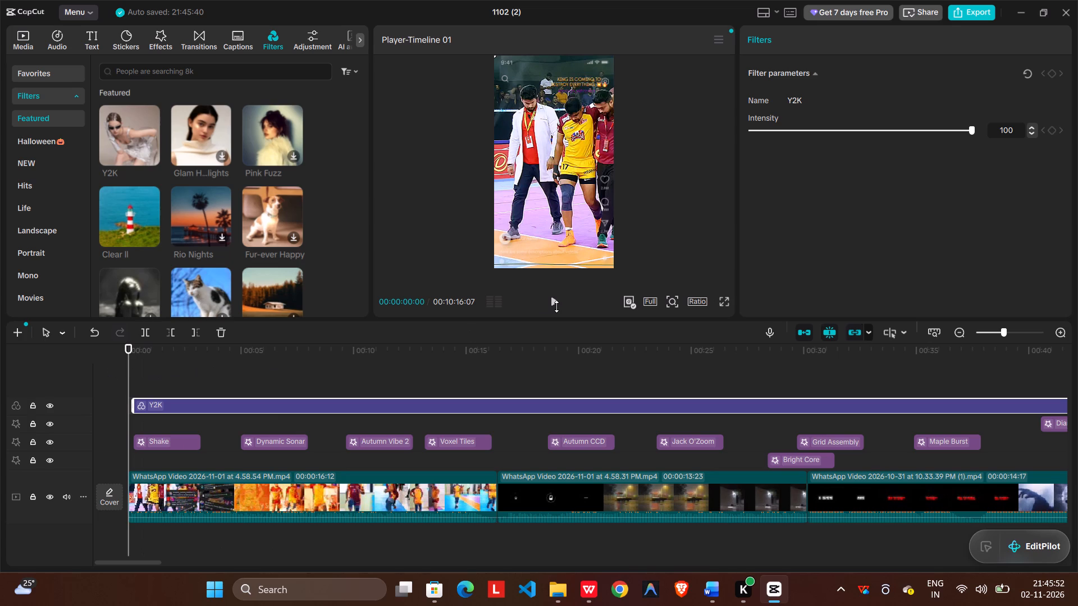
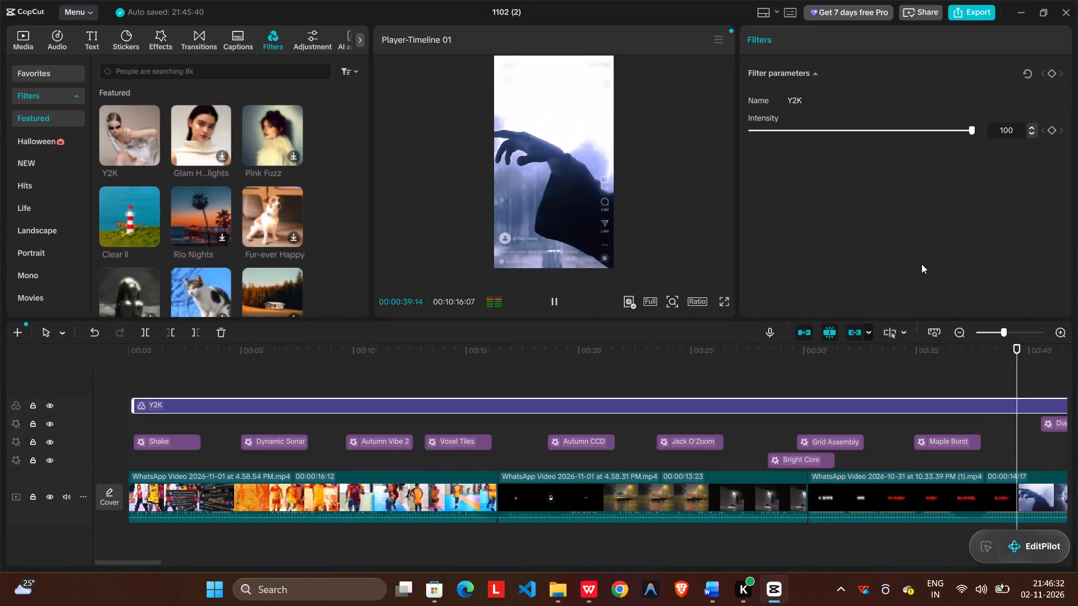
Move the playhead back to about 0:07 and play the video again with its effects and Y2K filter.
{"action": "left_click", "coordinate": [911, 241]}
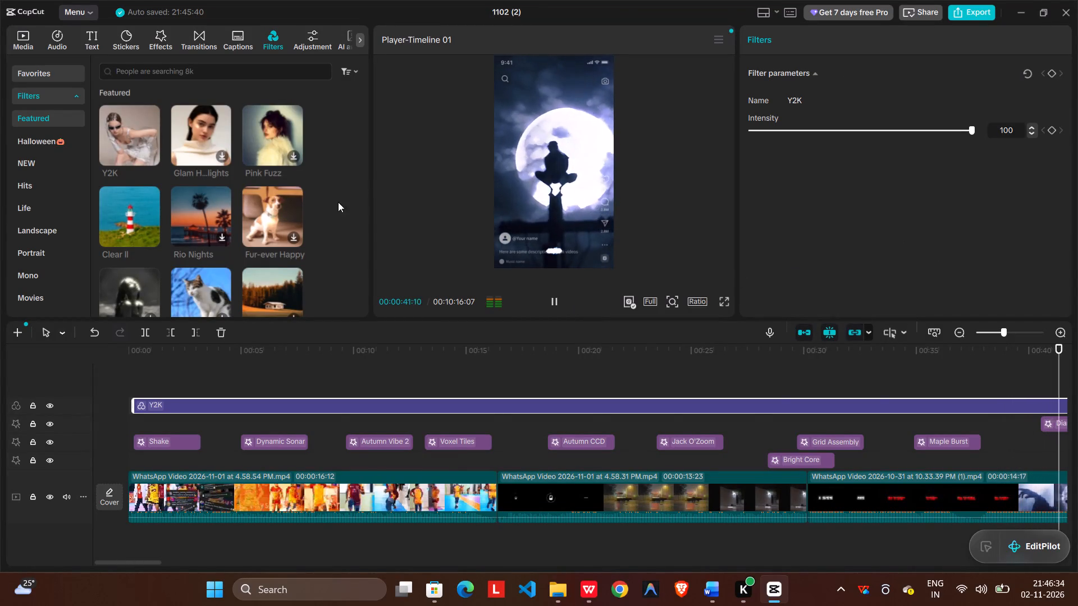
{"action": "left_click", "coordinate": [321, 198]}
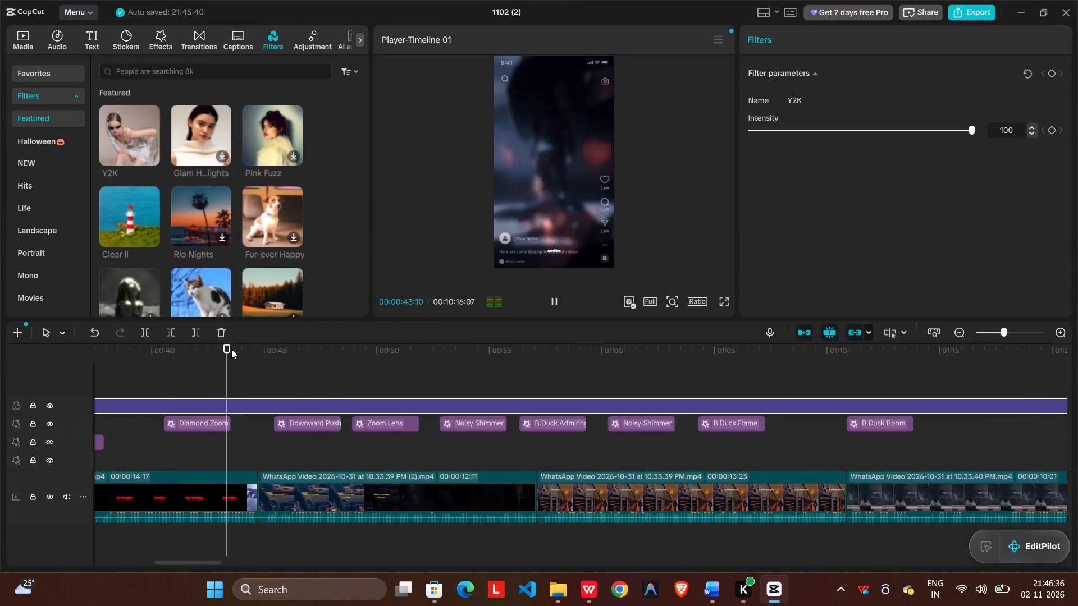
{"action": "left_click_drag", "start_coordinate": [230, 348], "coordinate": [49, 371]}
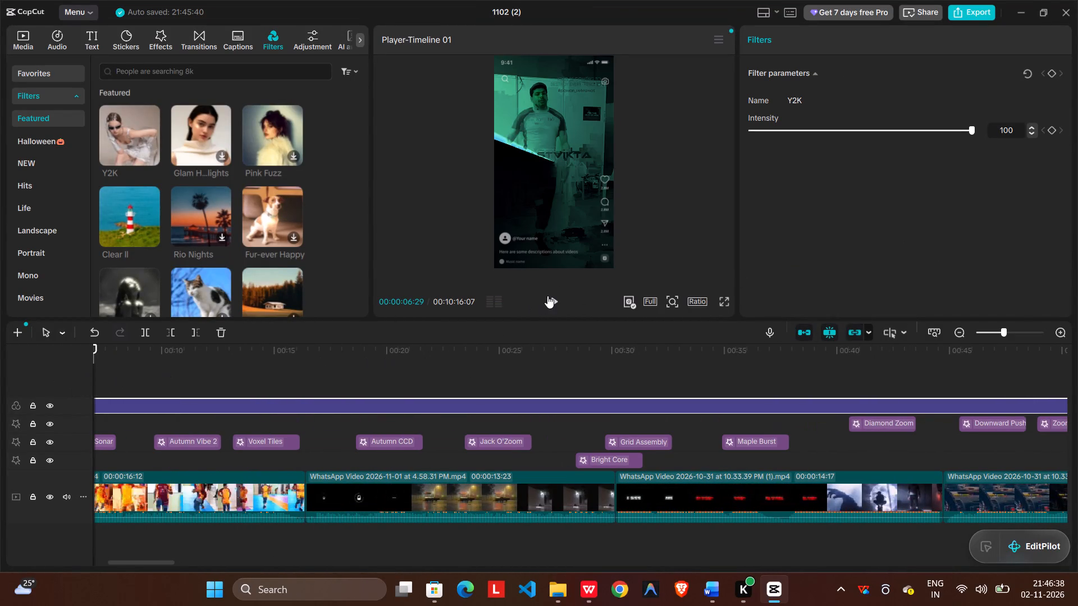
{"action": "left_click", "coordinate": [547, 296]}
{"action": "scroll", "coordinate": [616, 310], "scroll_direction": "down", "scroll_amount": 1}
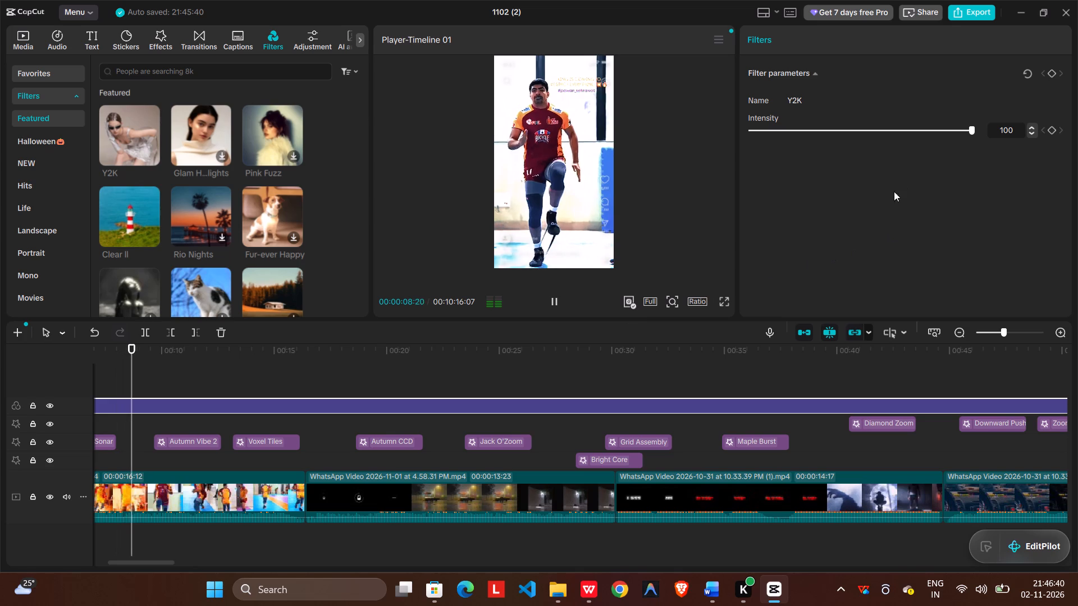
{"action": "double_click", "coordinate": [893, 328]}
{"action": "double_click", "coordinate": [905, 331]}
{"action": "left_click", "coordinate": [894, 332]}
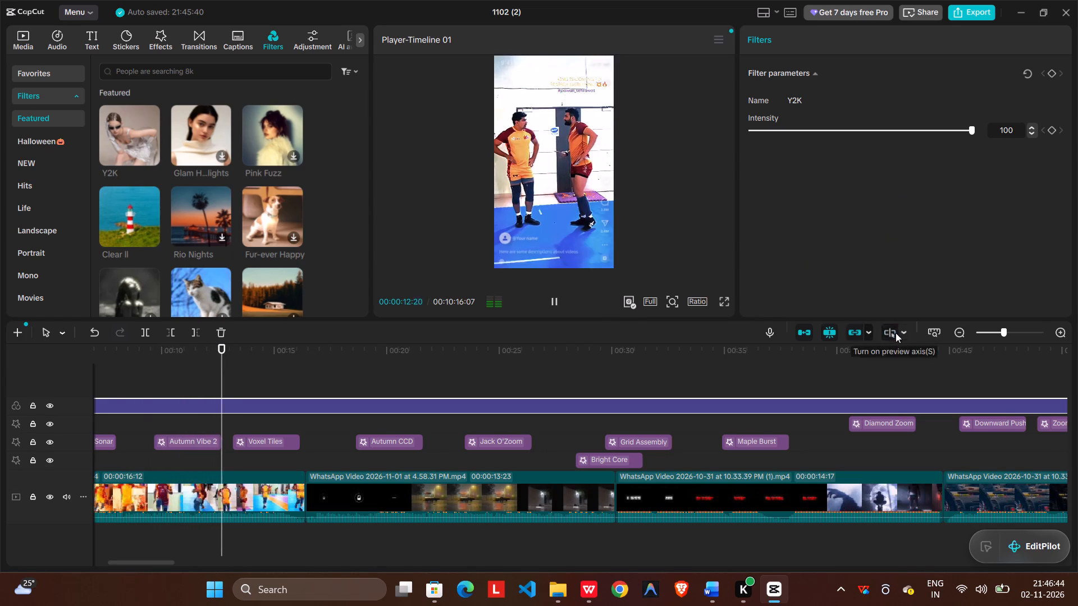
Shorten the Y2K filter so it ends with the last clip, at about 9:24.
{"action": "left_click", "coordinate": [936, 330]}
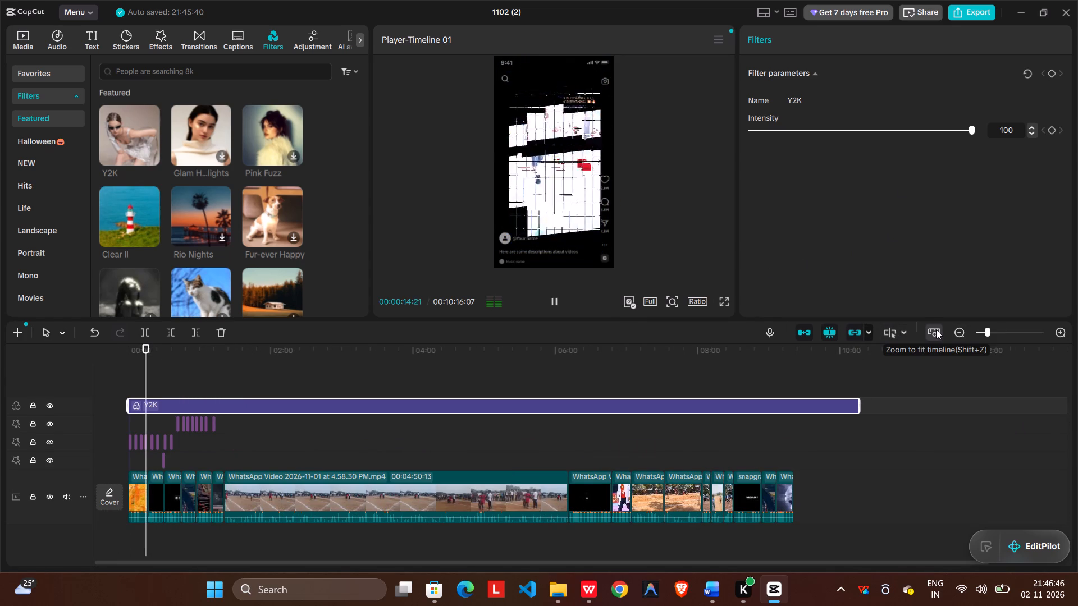
{"action": "left_click", "coordinate": [936, 329]}
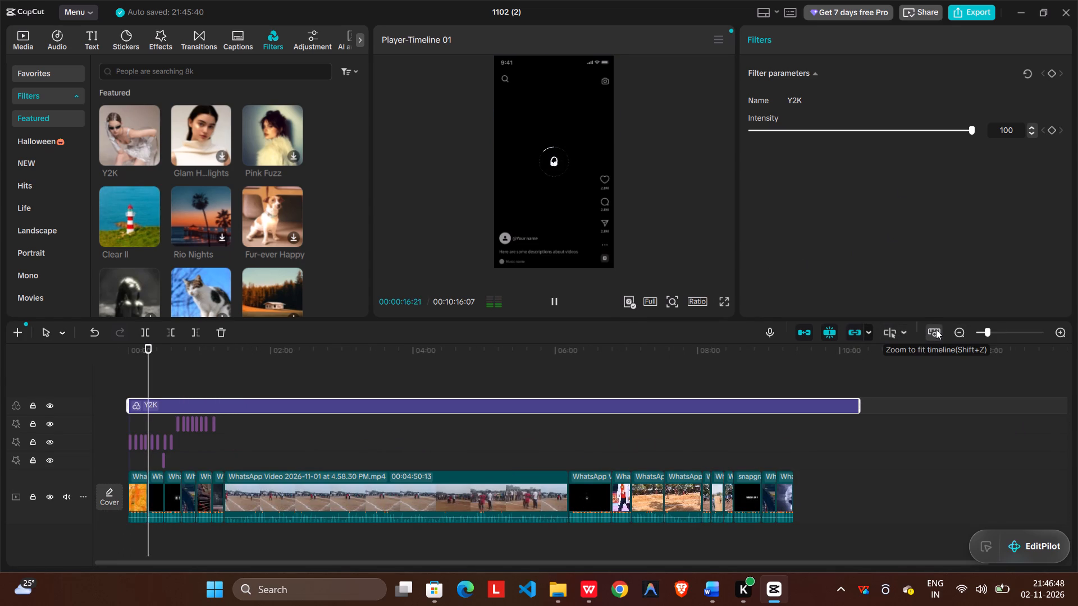
{"action": "left_click_drag", "start_coordinate": [860, 405], "coordinate": [796, 430]}
{"action": "left_click", "coordinate": [795, 430]}
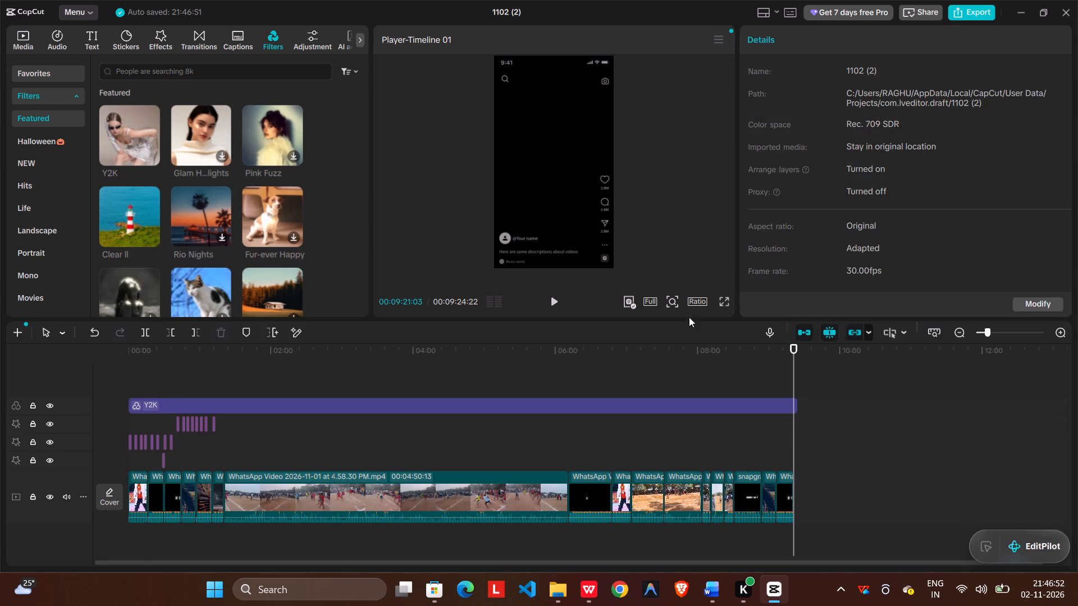
Add the Fur-ever Happy filter on its own track beneath Y2K, spanning about 2:05 to 7:03.
{"action": "left_click_drag", "start_coordinate": [266, 227], "coordinate": [278, 424]}
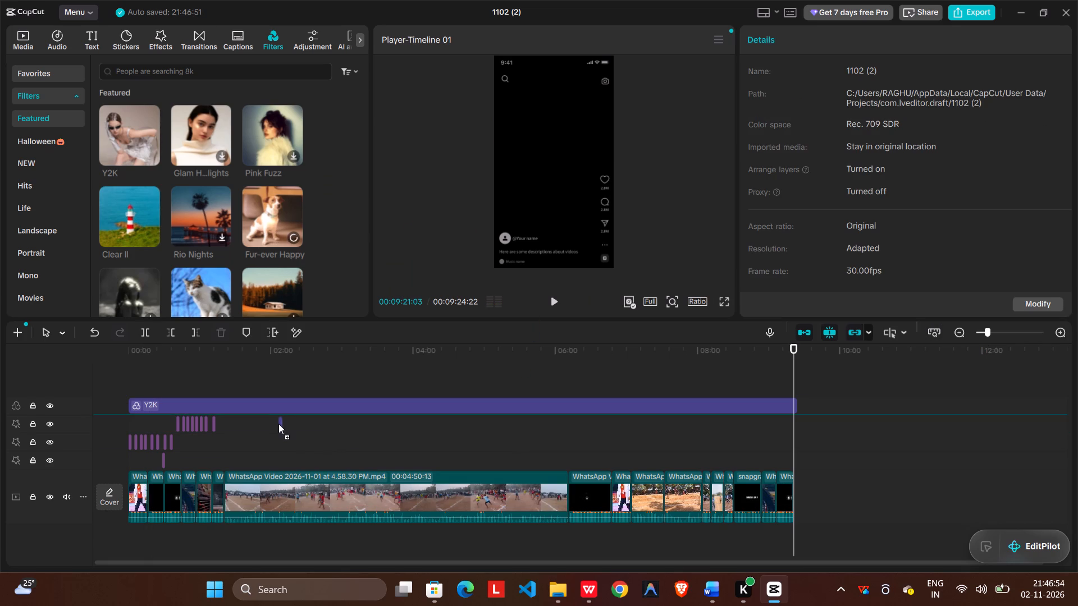
{"action": "left_click_drag", "start_coordinate": [278, 424], "coordinate": [277, 424]}
{"action": "left_click_drag", "start_coordinate": [280, 428], "coordinate": [634, 435]}
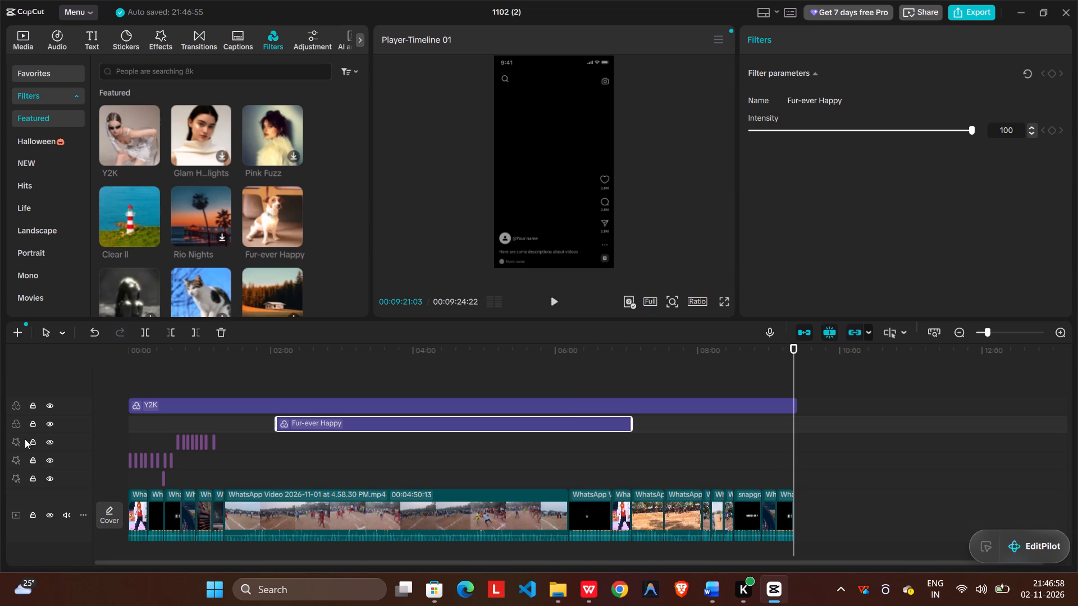
Add the Golden Nightglow filter and place it after Fur-ever Happy on the same track, at about 7:20.
{"action": "left_click_drag", "start_coordinate": [109, 286], "coordinate": [310, 456]}
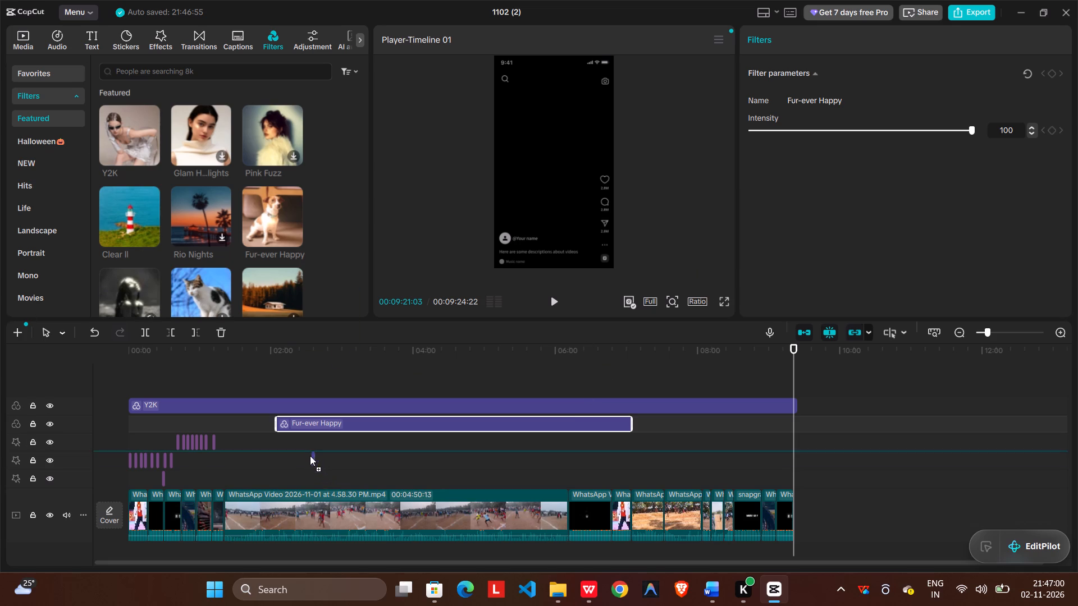
{"action": "left_click_drag", "start_coordinate": [310, 456], "coordinate": [296, 446]}
{"action": "left_click_drag", "start_coordinate": [301, 445], "coordinate": [491, 448]}
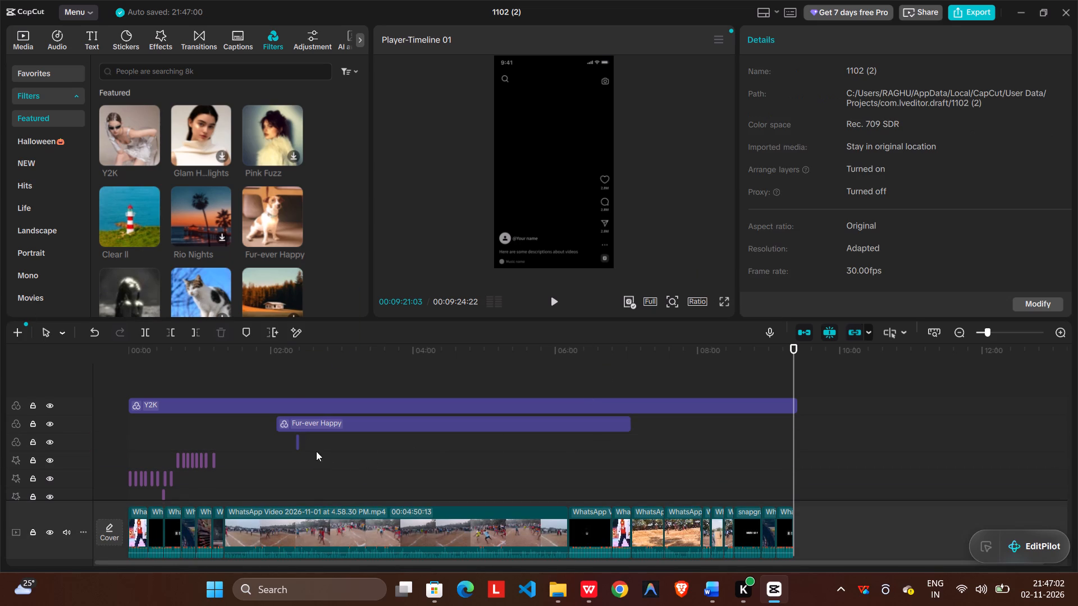
{"action": "left_click", "coordinate": [296, 443]}
{"action": "left_click_drag", "start_coordinate": [295, 442], "coordinate": [488, 444]}
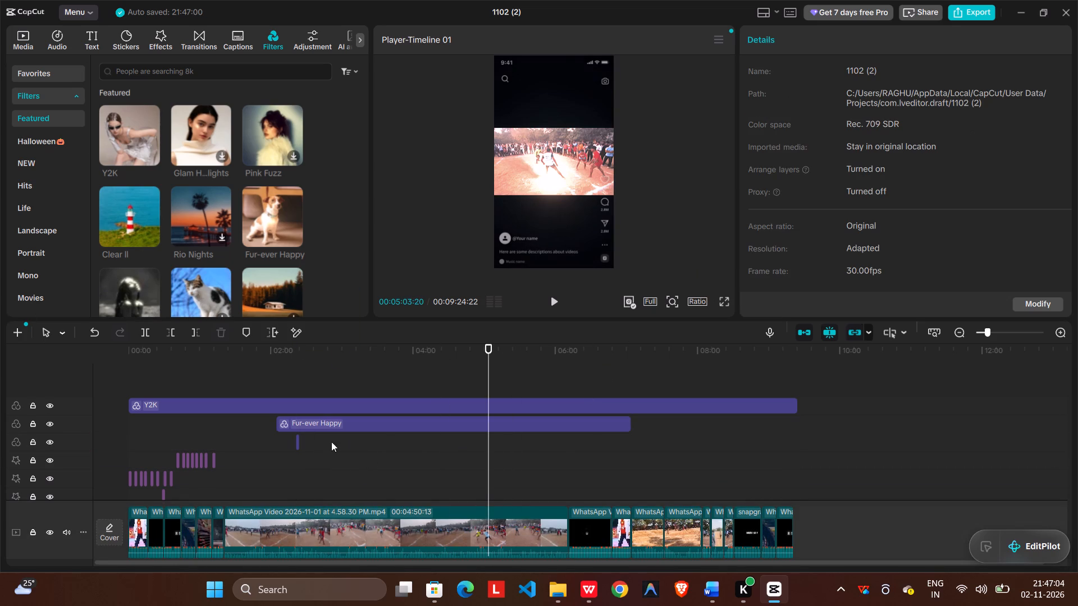
{"action": "left_click_drag", "start_coordinate": [297, 441], "coordinate": [652, 424]}
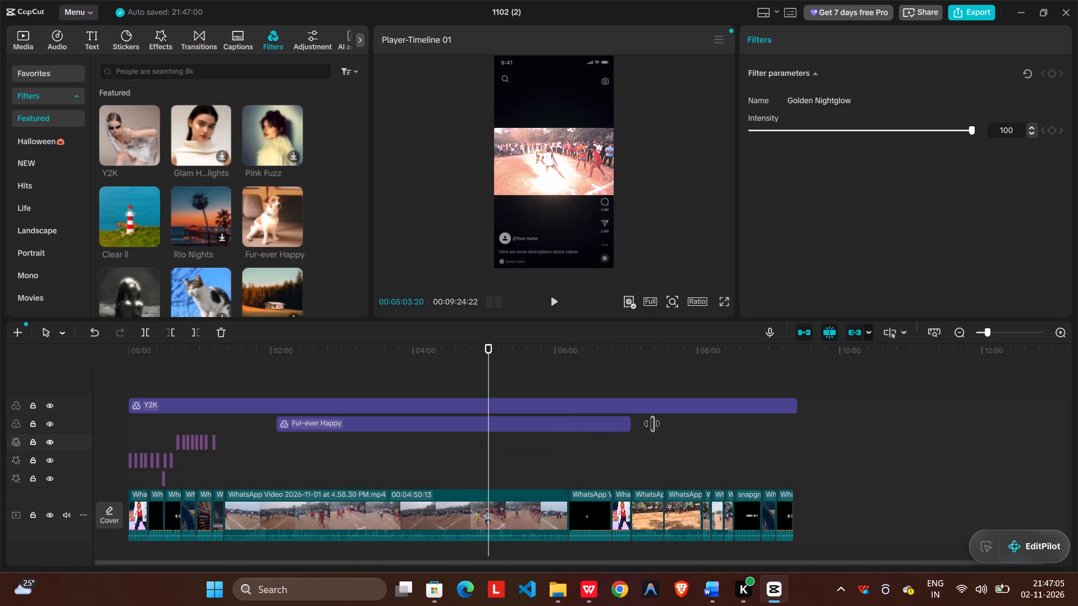
{"action": "left_click_drag", "start_coordinate": [648, 423], "coordinate": [599, 498]}
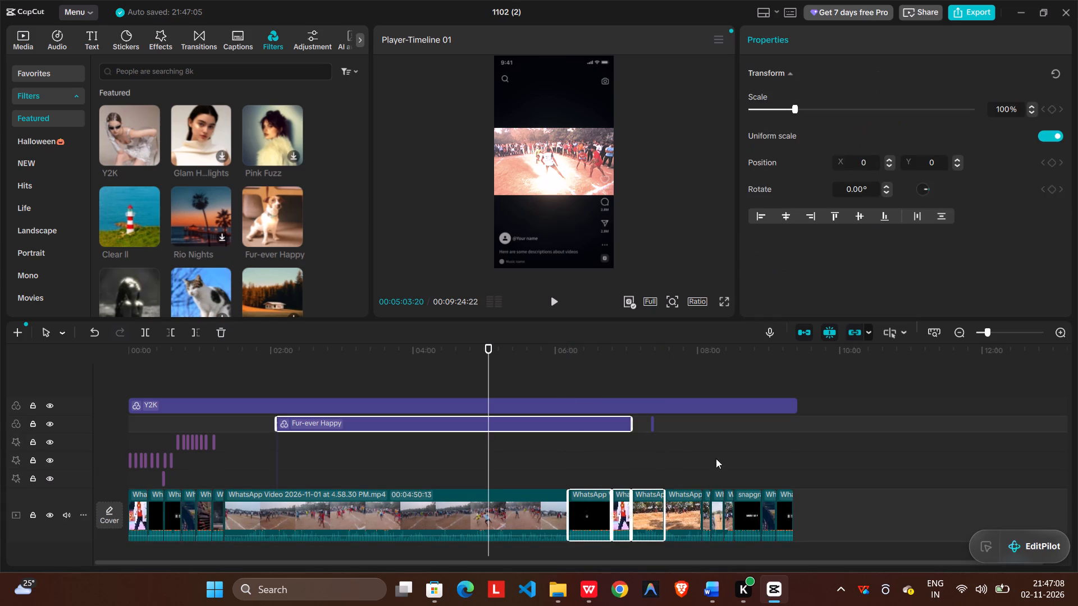
{"action": "left_click", "coordinate": [787, 445]}
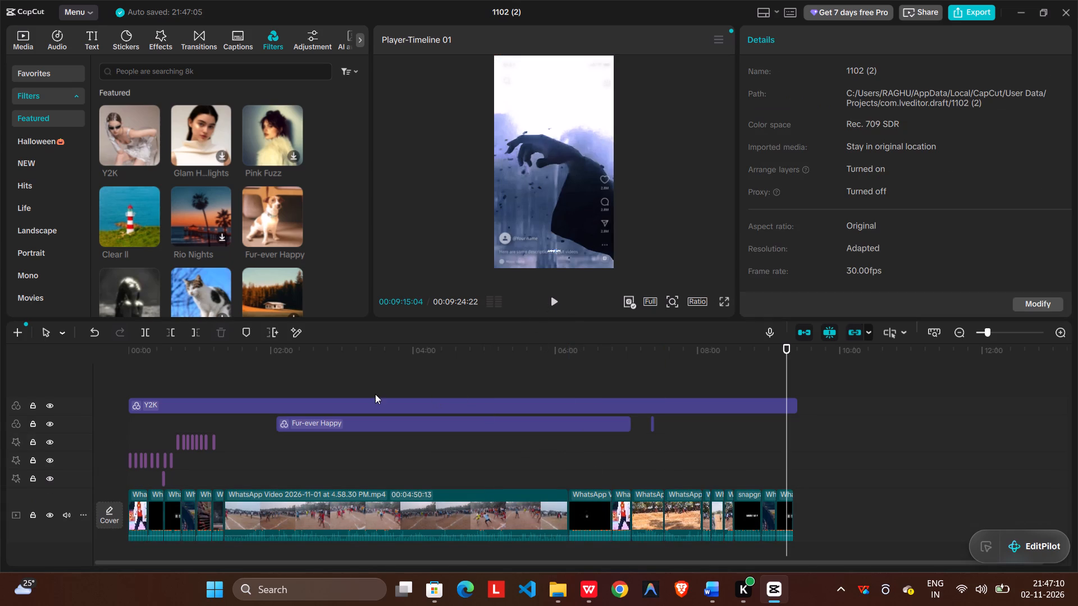
Play the long match clip from about 3:07 and again from about 3:59 to check the filters, showing the Mono filters meanwhile.
{"action": "left_click_drag", "start_coordinate": [361, 391], "coordinate": [369, 387]}
{"action": "left_click_drag", "start_coordinate": [788, 351], "coordinate": [484, 426]}
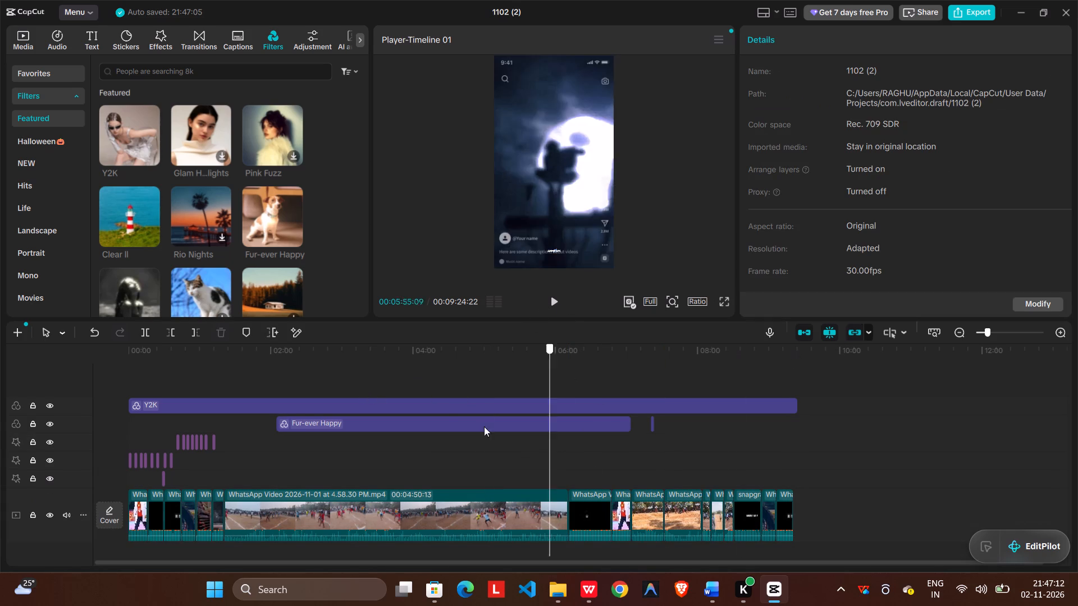
{"action": "left_click_drag", "start_coordinate": [484, 426], "coordinate": [350, 434]}
{"action": "left_click", "coordinate": [557, 309]}
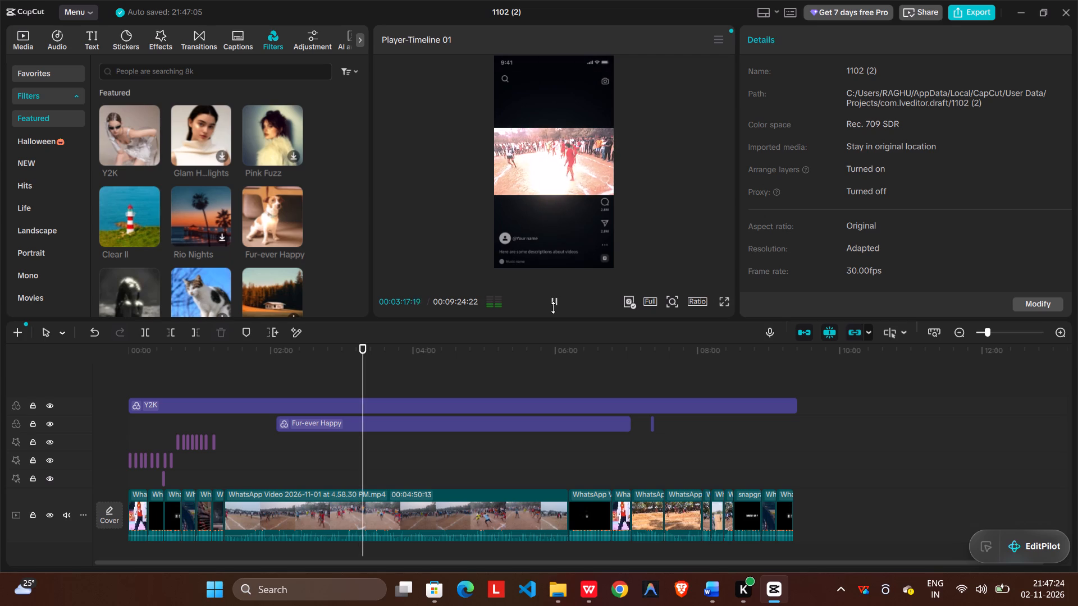
{"action": "left_click", "coordinate": [39, 272]}
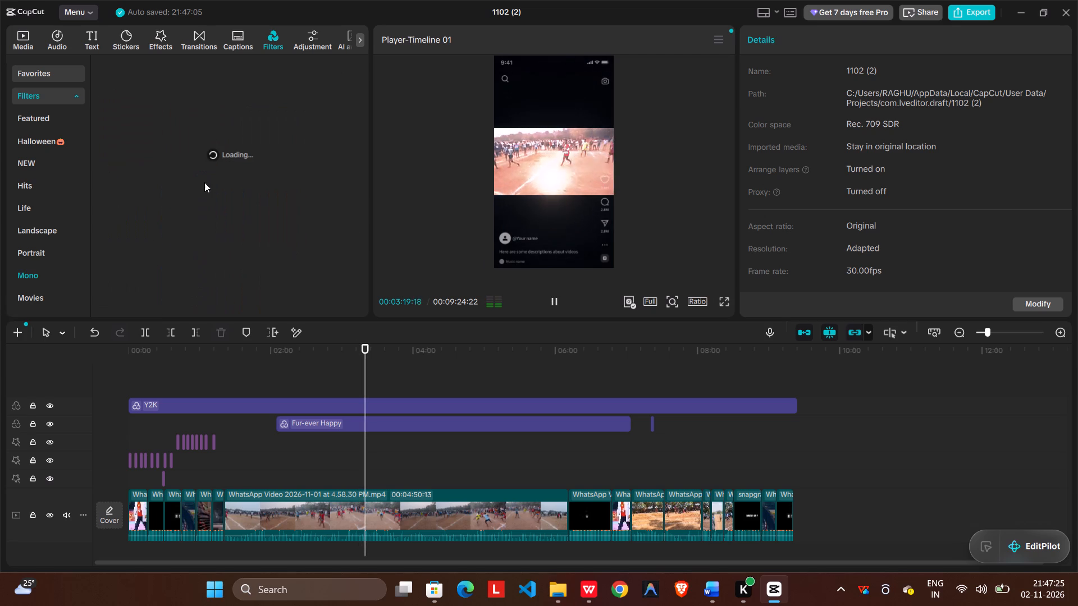
{"action": "left_click_drag", "start_coordinate": [366, 346], "coordinate": [432, 345]}
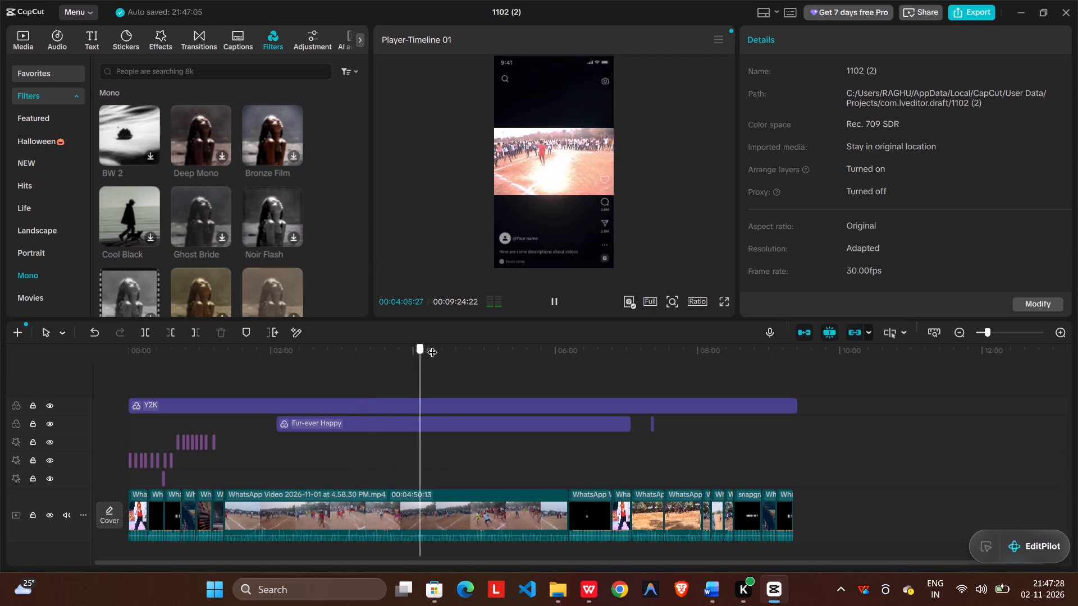
{"action": "left_click_drag", "start_coordinate": [432, 345], "coordinate": [418, 361]}
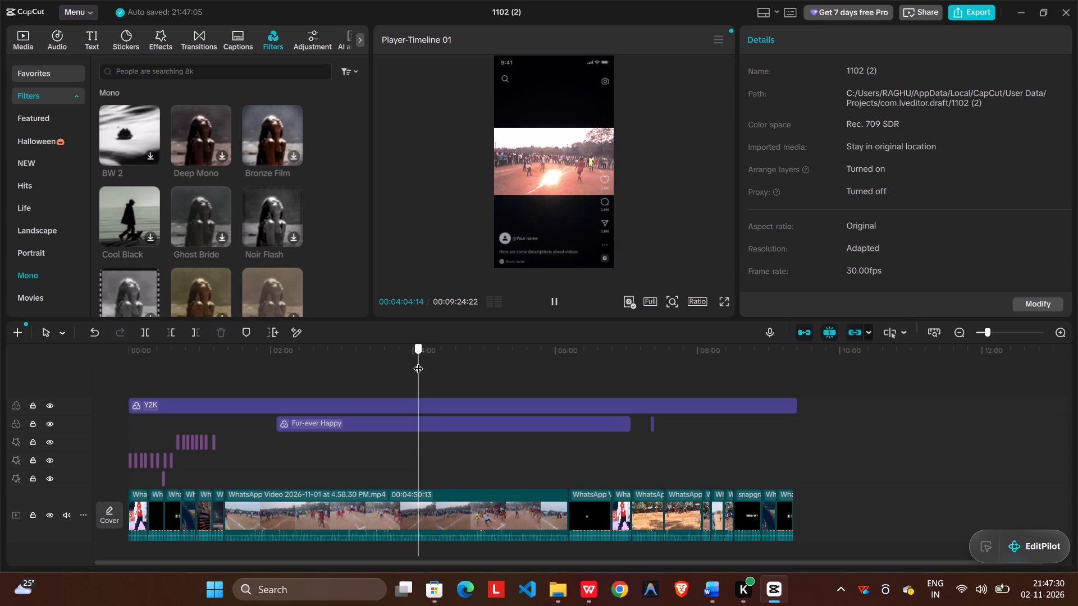
{"action": "left_click_drag", "start_coordinate": [418, 361], "coordinate": [412, 363]}
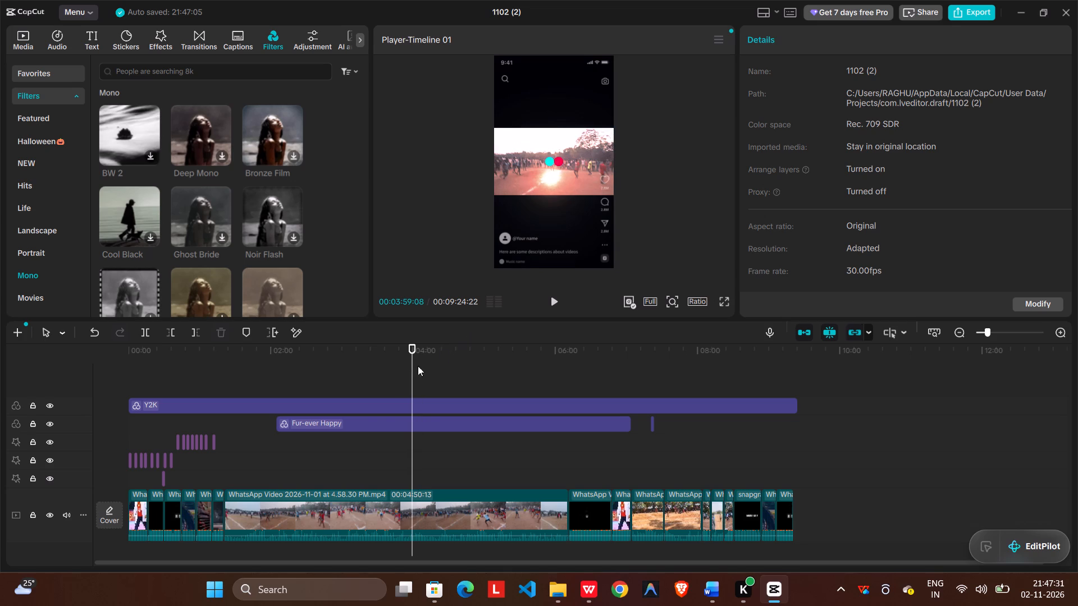
{"action": "left_click", "coordinate": [554, 306]}
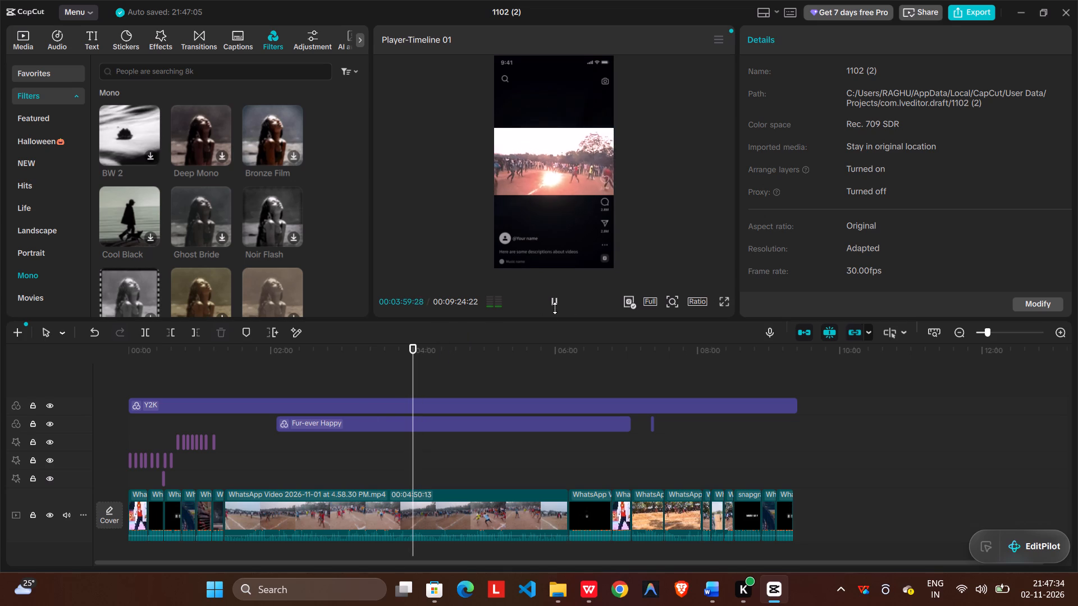
{"action": "left_click", "coordinate": [412, 348]}
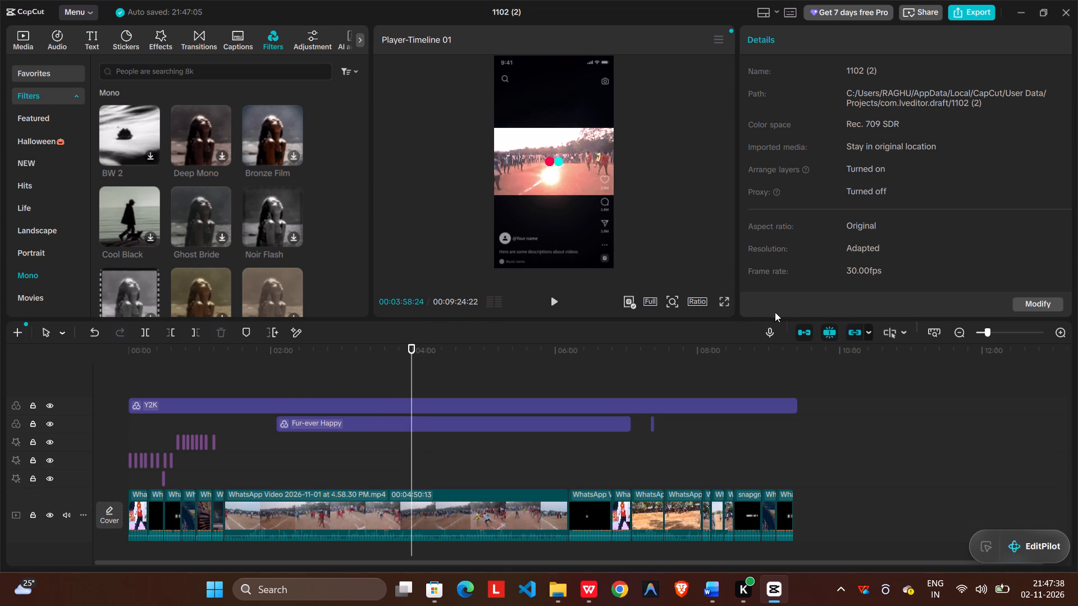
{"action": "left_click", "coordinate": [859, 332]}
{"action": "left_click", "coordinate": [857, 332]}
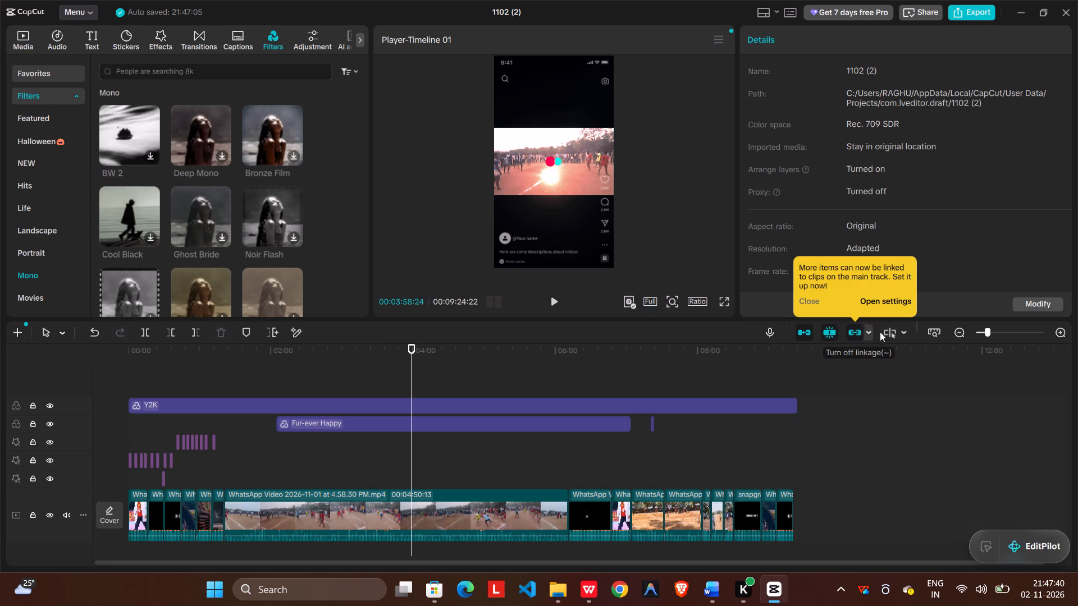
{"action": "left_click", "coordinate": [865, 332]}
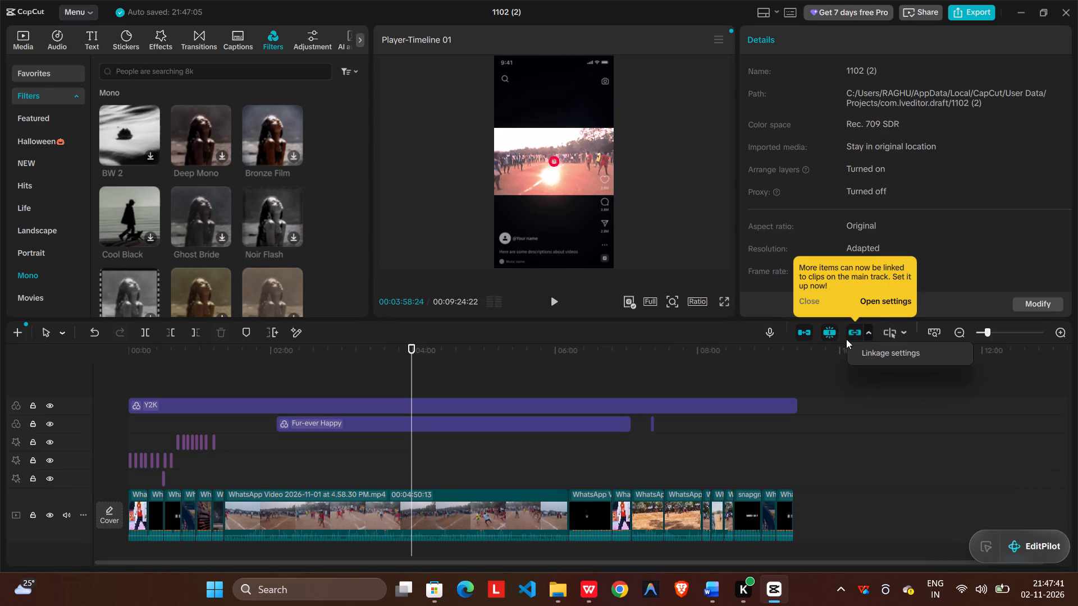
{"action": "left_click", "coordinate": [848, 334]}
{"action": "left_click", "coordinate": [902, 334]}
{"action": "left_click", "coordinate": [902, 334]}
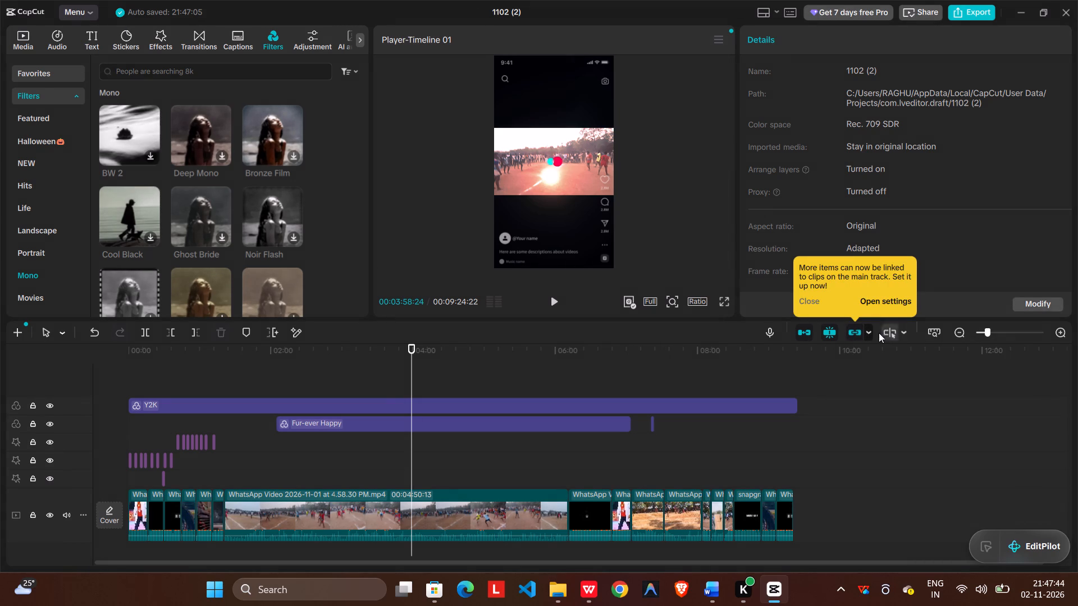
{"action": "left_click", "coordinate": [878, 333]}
Turn off the main track magnet and dismiss the tip about linking items to clips.
{"action": "triple_click", "coordinate": [807, 336]}
{"action": "left_click", "coordinate": [939, 330]}
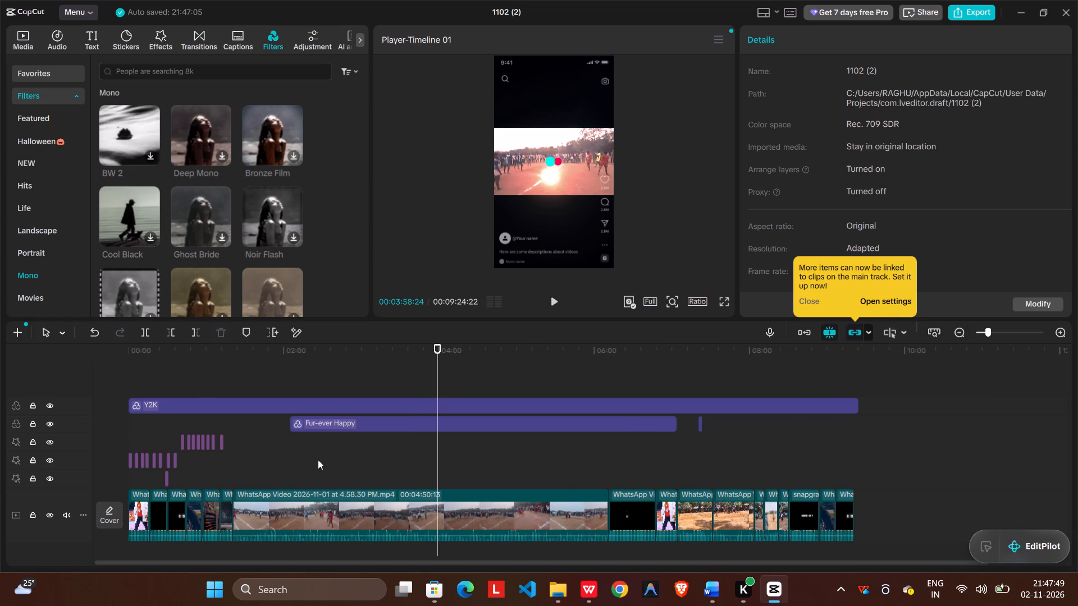
{"action": "double_click", "coordinate": [937, 330]}
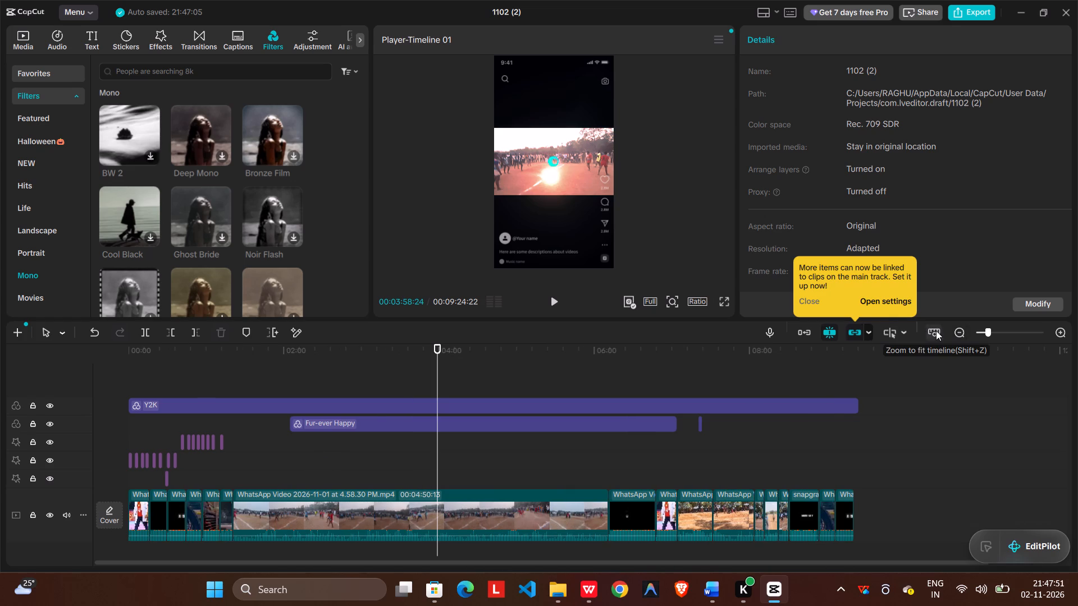
{"action": "left_click", "coordinate": [935, 330]}
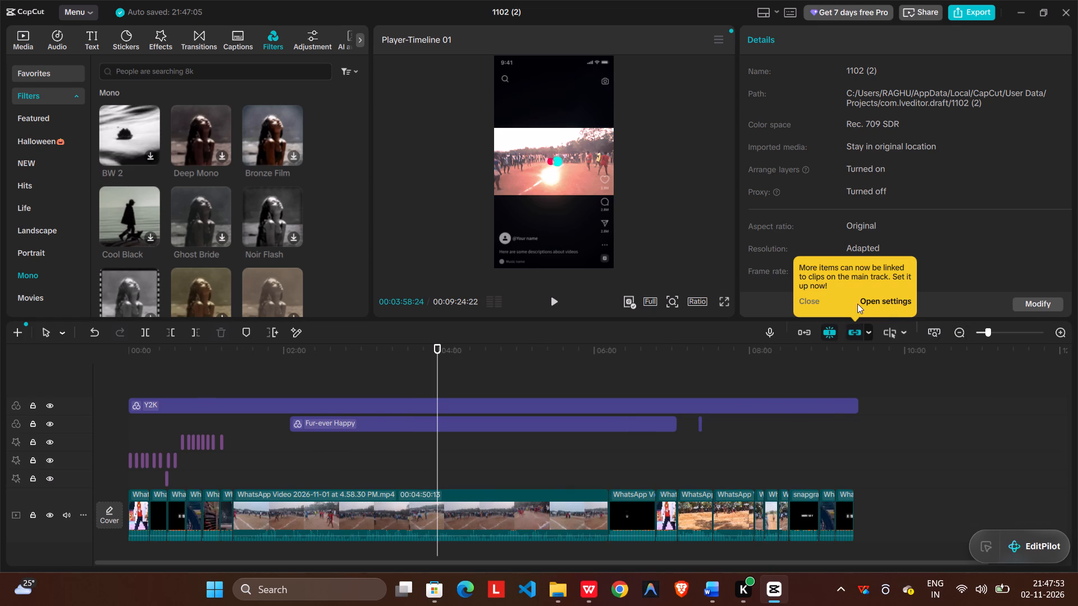
{"action": "left_click", "coordinate": [810, 297]}
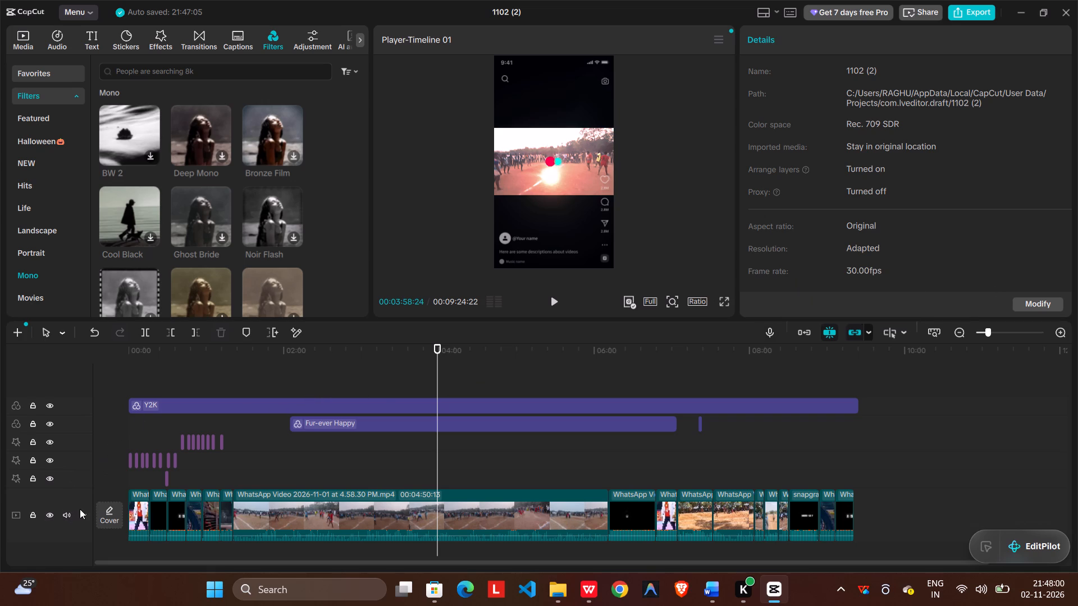
Import audio extracted from the seven Downloads files from snapgram.io_gaq4mroi0ks1 through snapgram.io_by52vwzt41ic in the list.
{"action": "left_click", "coordinate": [51, 46]}
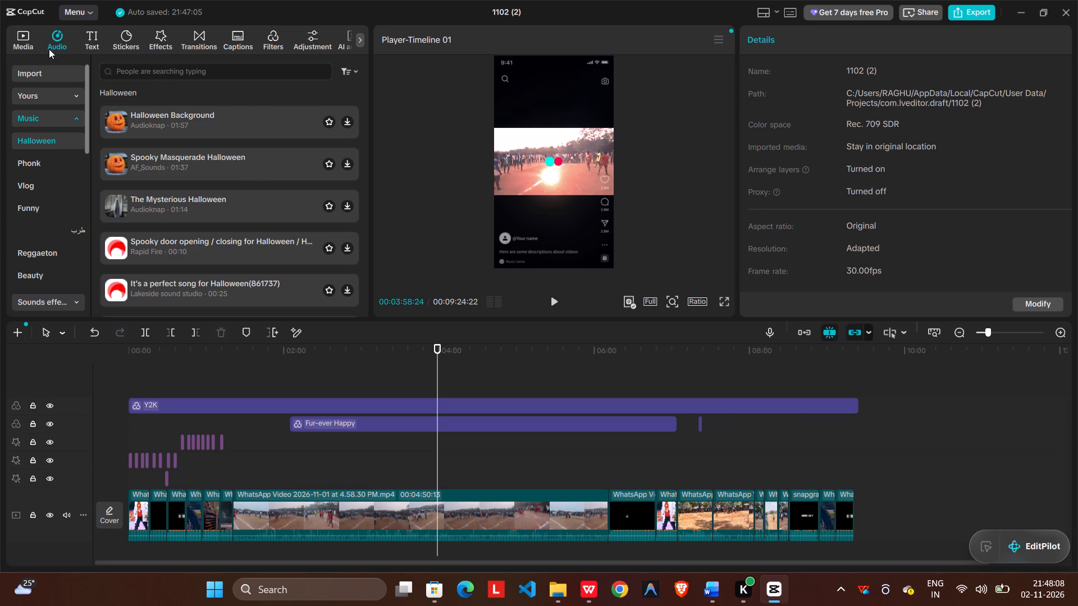
{"action": "left_click", "coordinate": [348, 72]}
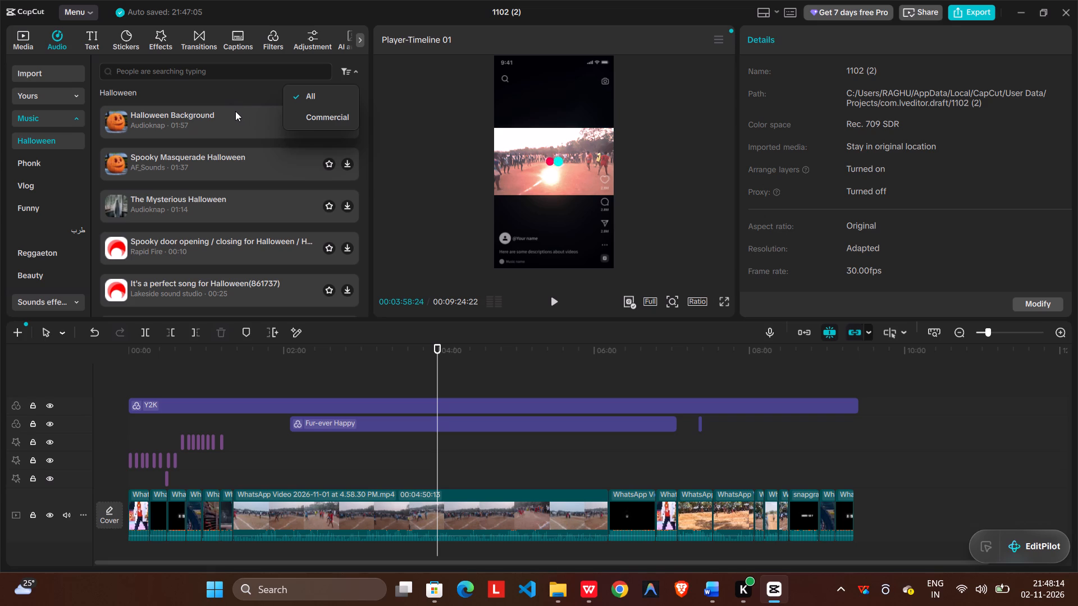
{"action": "left_click", "coordinate": [46, 77]}
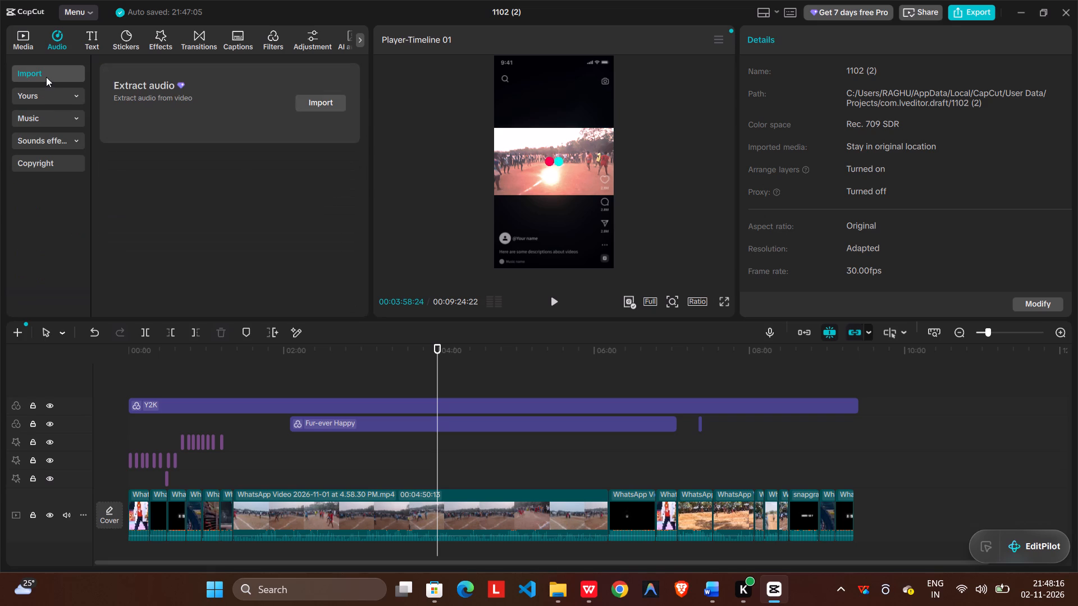
{"action": "left_click", "coordinate": [318, 100]}
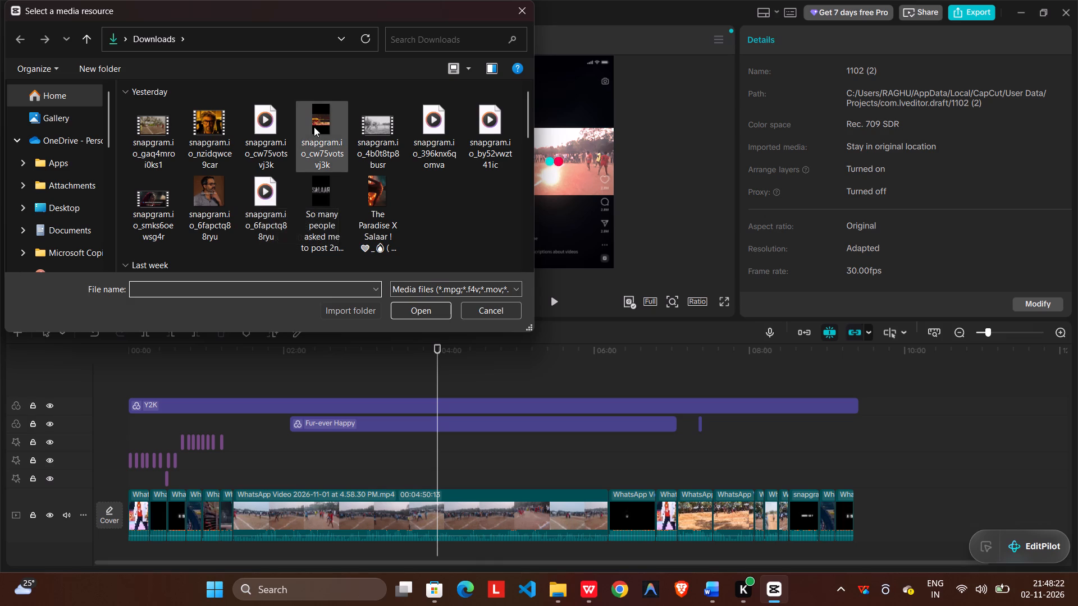
{"action": "scroll", "coordinate": [296, 145], "scroll_direction": "down", "scroll_amount": 4}
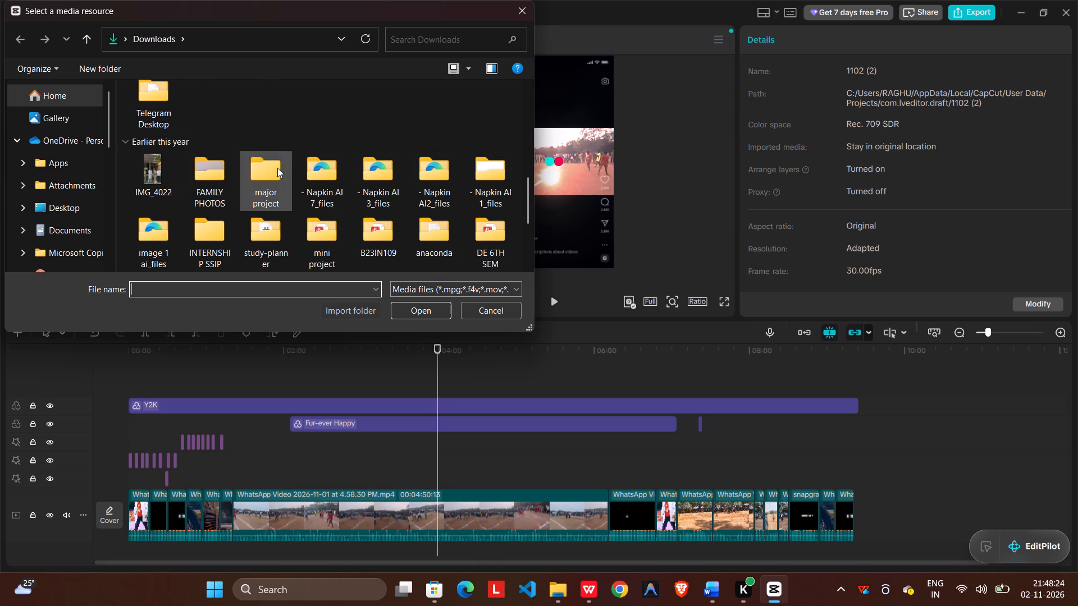
{"action": "left_click", "coordinate": [66, 88]}
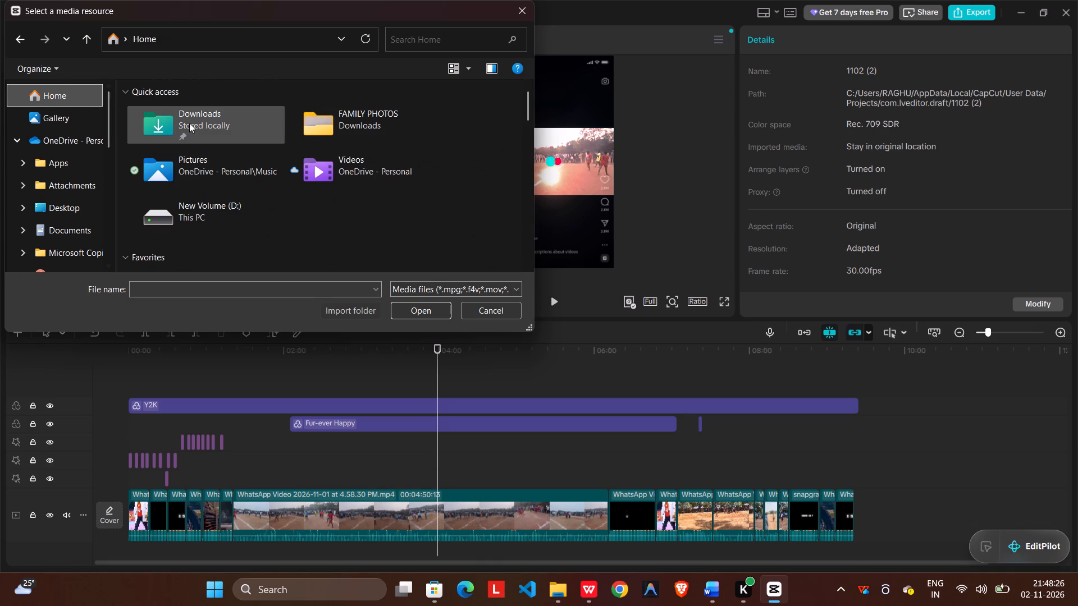
{"action": "double_click", "coordinate": [244, 110]}
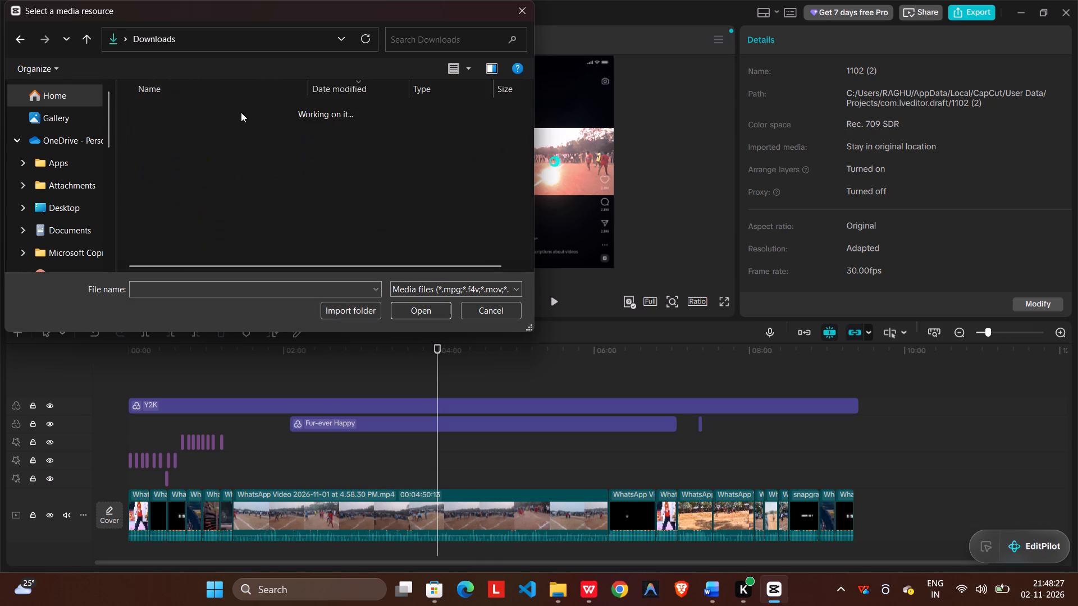
{"action": "left_click", "coordinate": [242, 131]}
{"action": "left_click", "coordinate": [242, 131]}
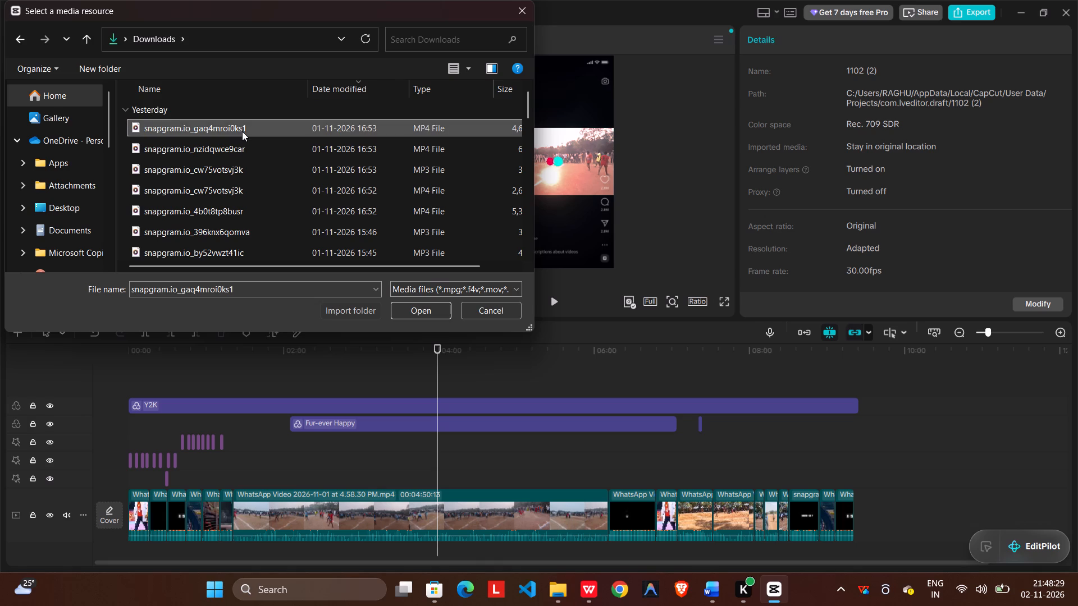
{"action": "left_click", "coordinate": [243, 125]}
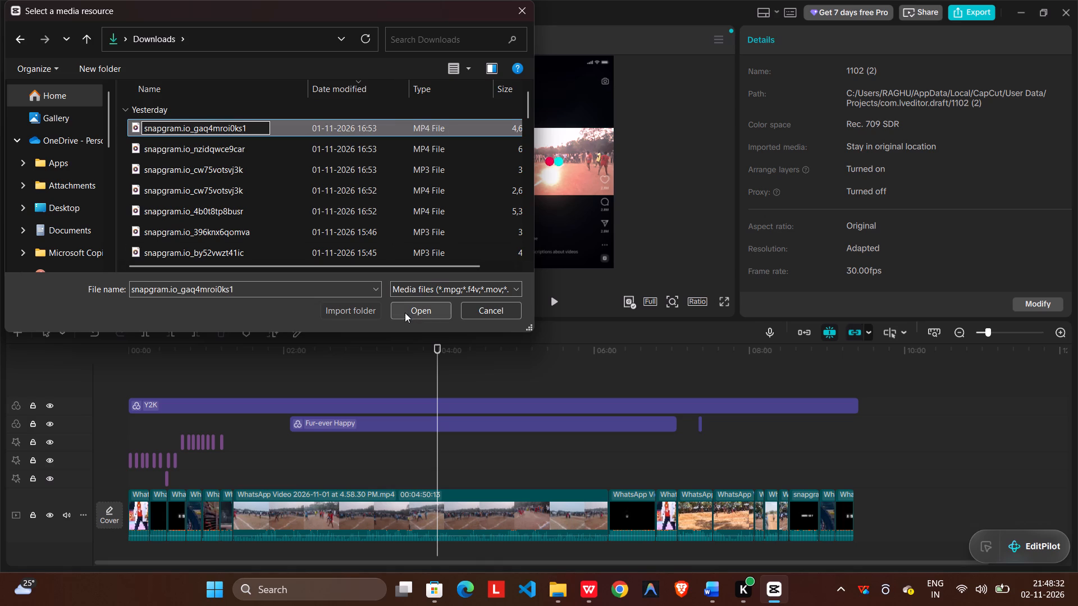
{"action": "left_click_drag", "start_coordinate": [508, 262], "coordinate": [309, 168]}
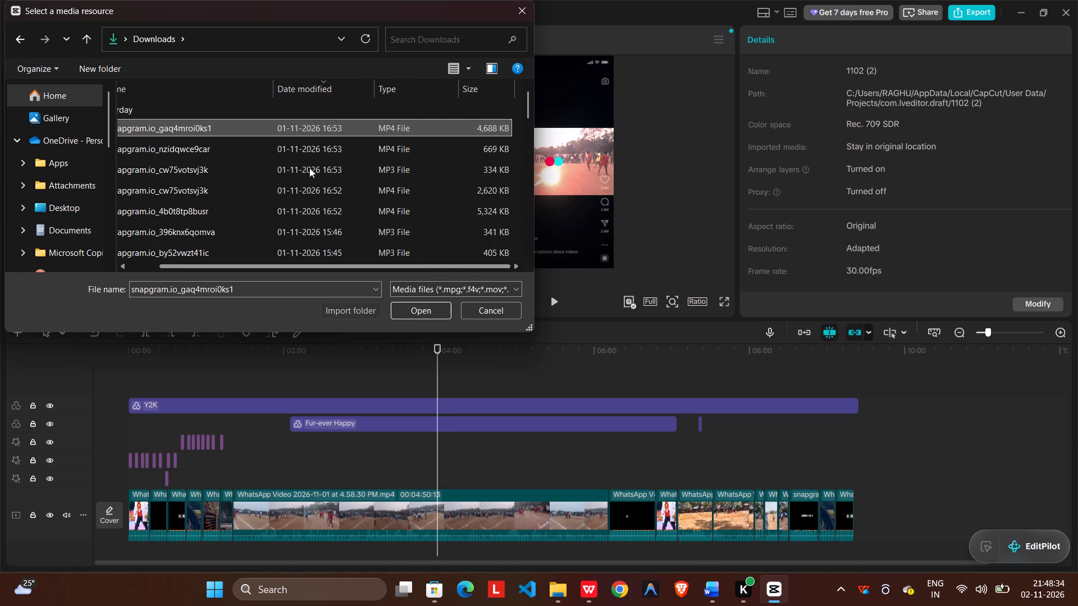
{"action": "left_click_drag", "start_coordinate": [309, 168], "coordinate": [287, 163]}
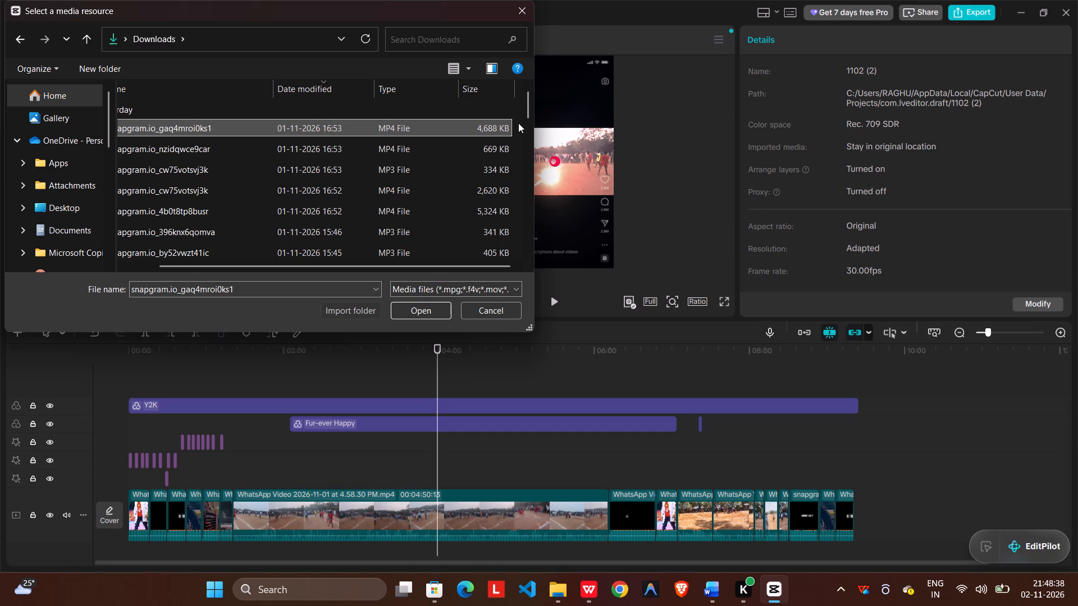
{"action": "left_click_drag", "start_coordinate": [518, 123], "coordinate": [280, 247]}
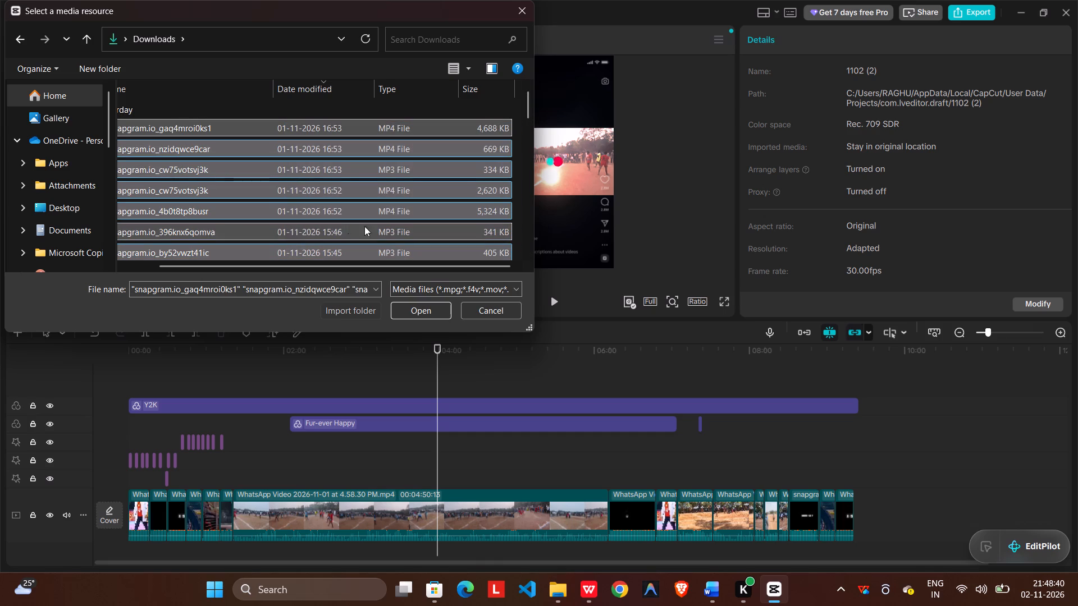
{"action": "double_click", "coordinate": [411, 307]}
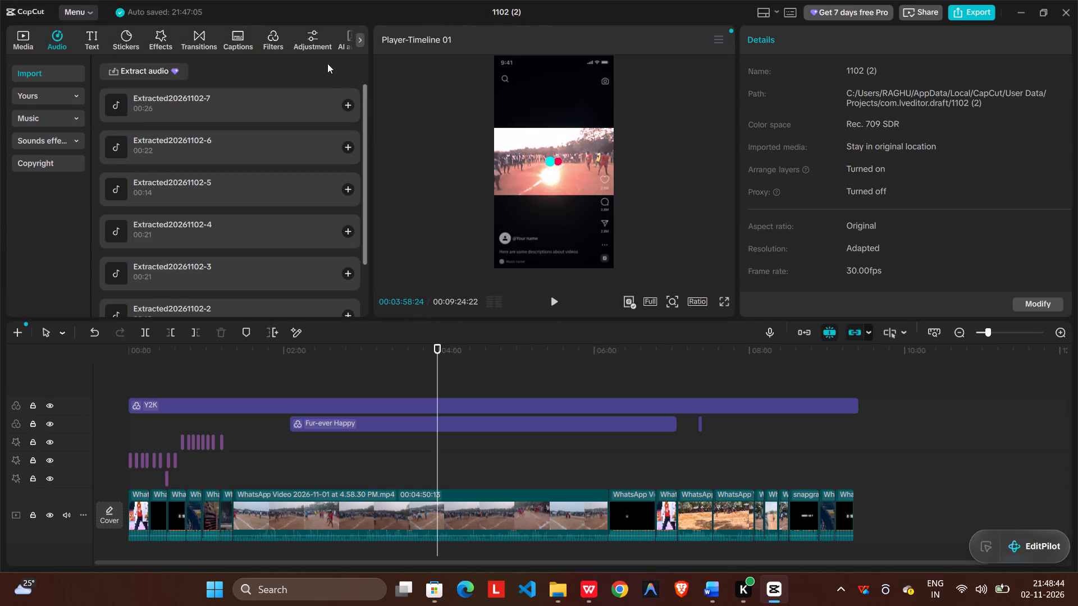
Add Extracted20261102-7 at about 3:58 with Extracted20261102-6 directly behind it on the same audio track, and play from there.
{"action": "left_click", "coordinate": [349, 105]}
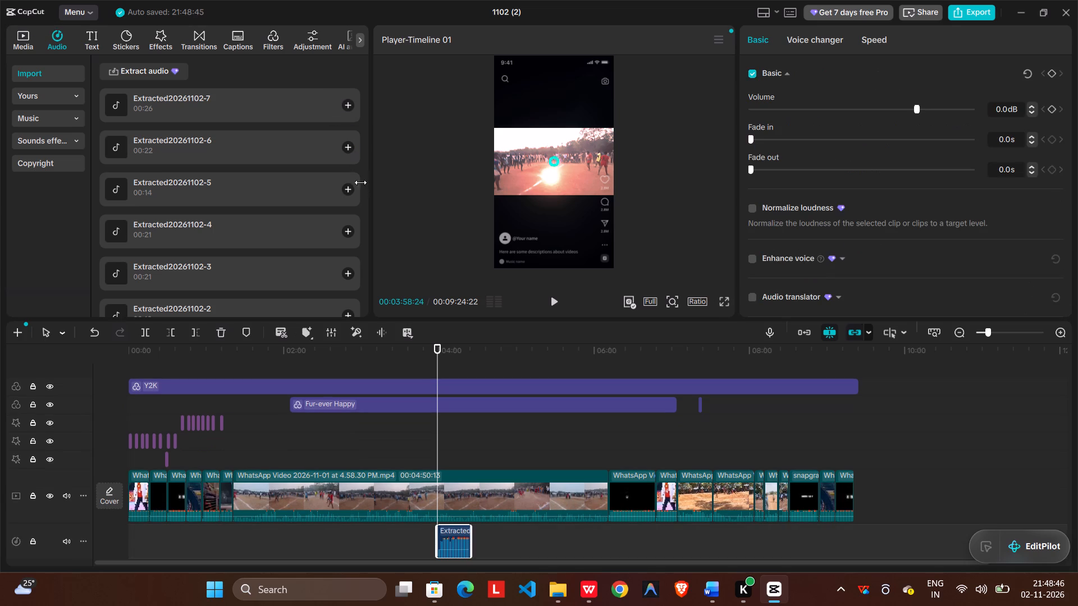
{"action": "left_click", "coordinate": [345, 146]}
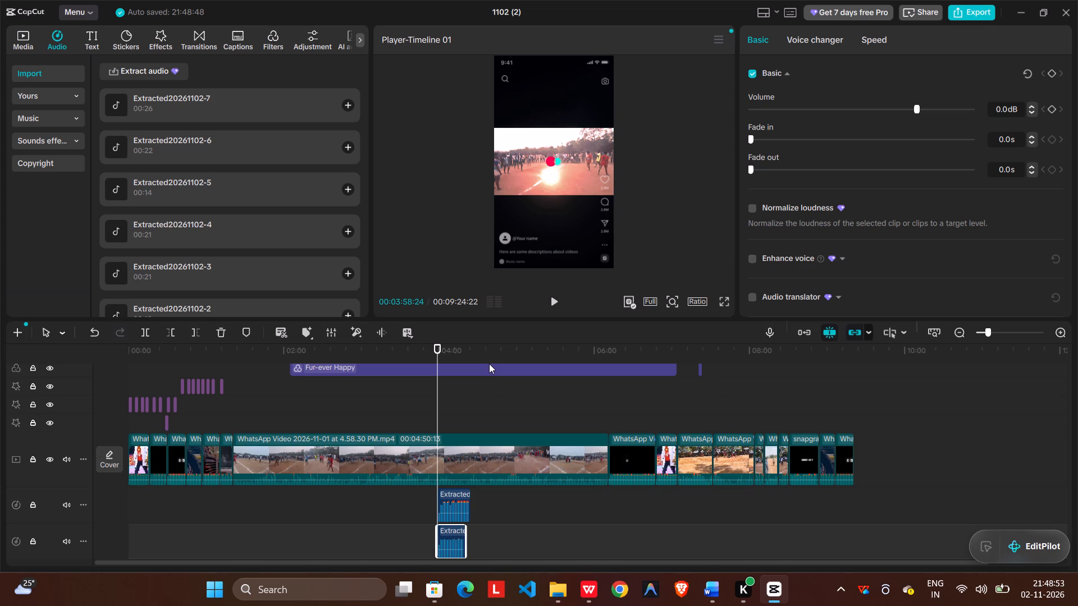
{"action": "left_click_drag", "start_coordinate": [468, 502], "coordinate": [530, 503]}
{"action": "left_click_drag", "start_coordinate": [467, 498], "coordinate": [495, 498]}
{"action": "left_click_drag", "start_coordinate": [470, 503], "coordinate": [504, 506]}
{"action": "left_click_drag", "start_coordinate": [450, 536], "coordinate": [486, 502]}
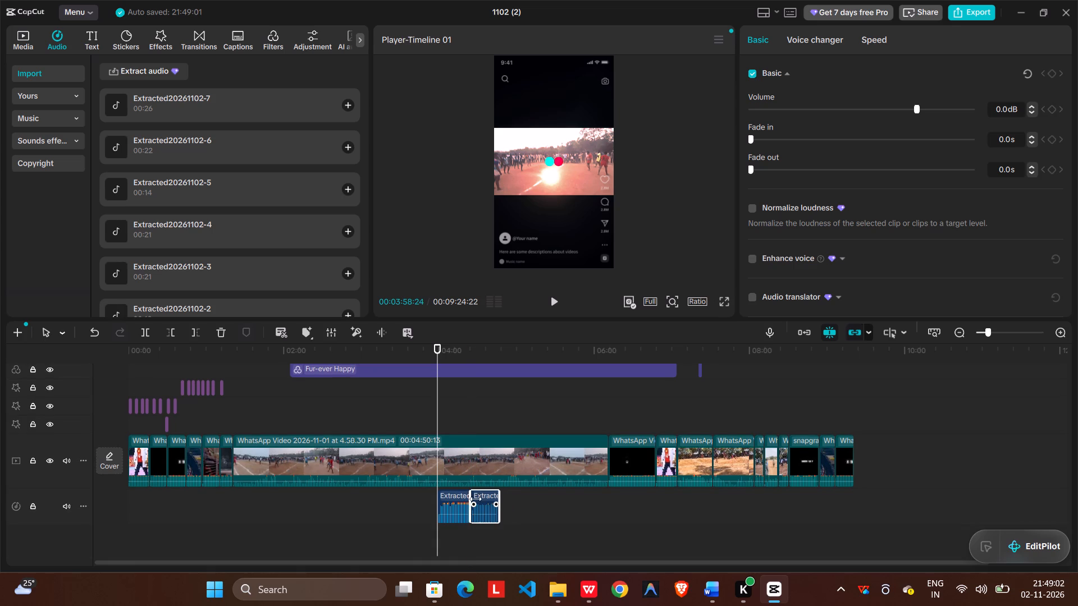
{"action": "left_click", "coordinate": [552, 306]}
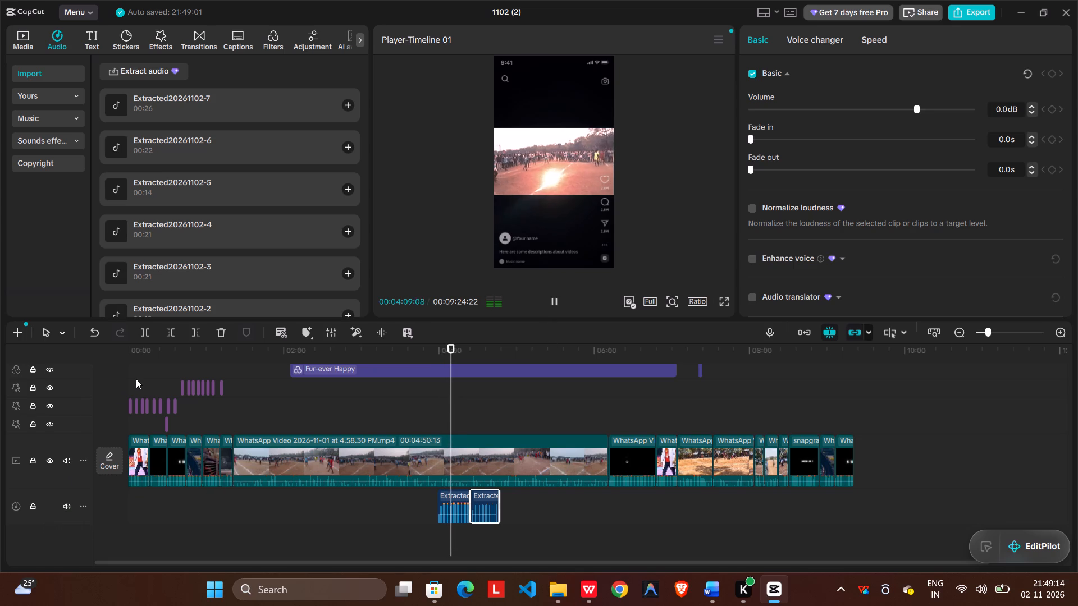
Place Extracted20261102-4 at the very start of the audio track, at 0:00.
{"action": "left_click_drag", "start_coordinate": [200, 229], "coordinate": [203, 506]}
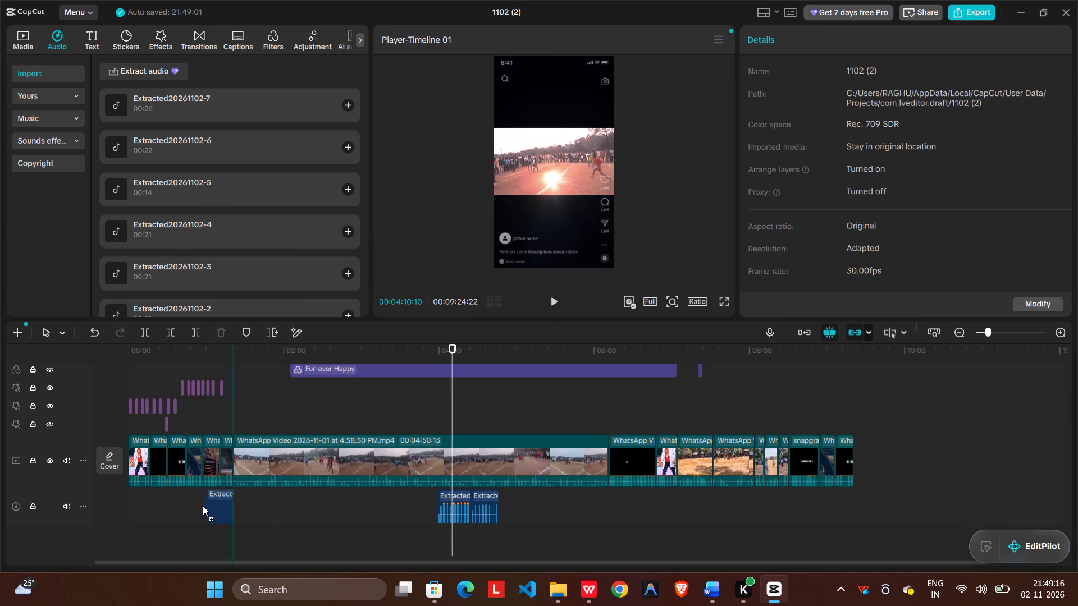
{"action": "left_click_drag", "start_coordinate": [203, 506], "coordinate": [124, 504]}
{"action": "left_click", "coordinate": [124, 504]}
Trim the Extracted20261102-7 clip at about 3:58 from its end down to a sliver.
{"action": "left_click_drag", "start_coordinate": [469, 512], "coordinate": [351, 518]}
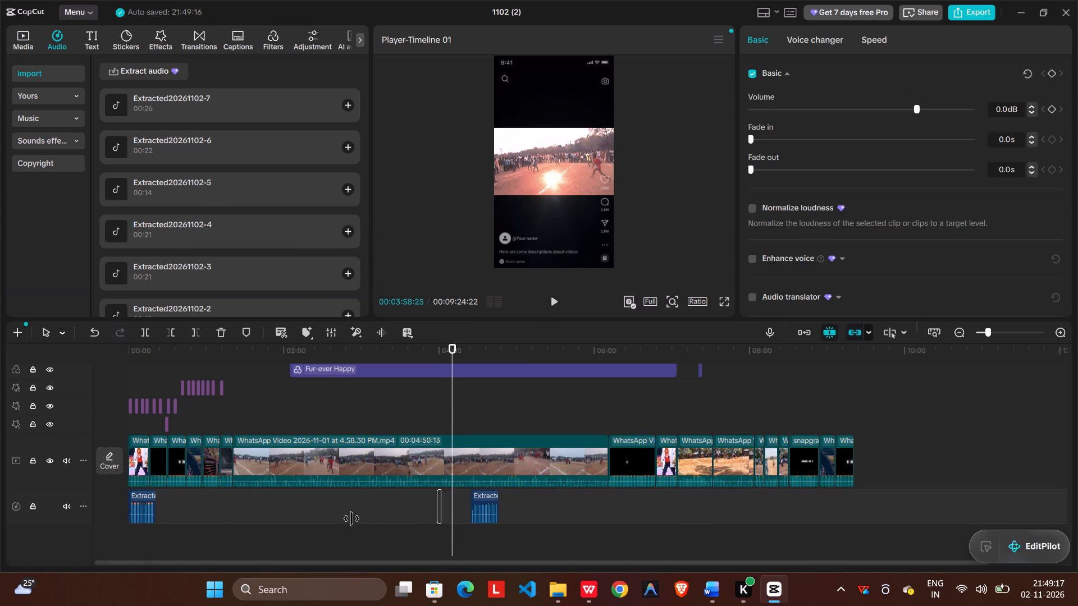
{"action": "left_click_drag", "start_coordinate": [351, 518], "coordinate": [257, 504]}
{"action": "left_click_drag", "start_coordinate": [435, 503], "coordinate": [326, 495]}
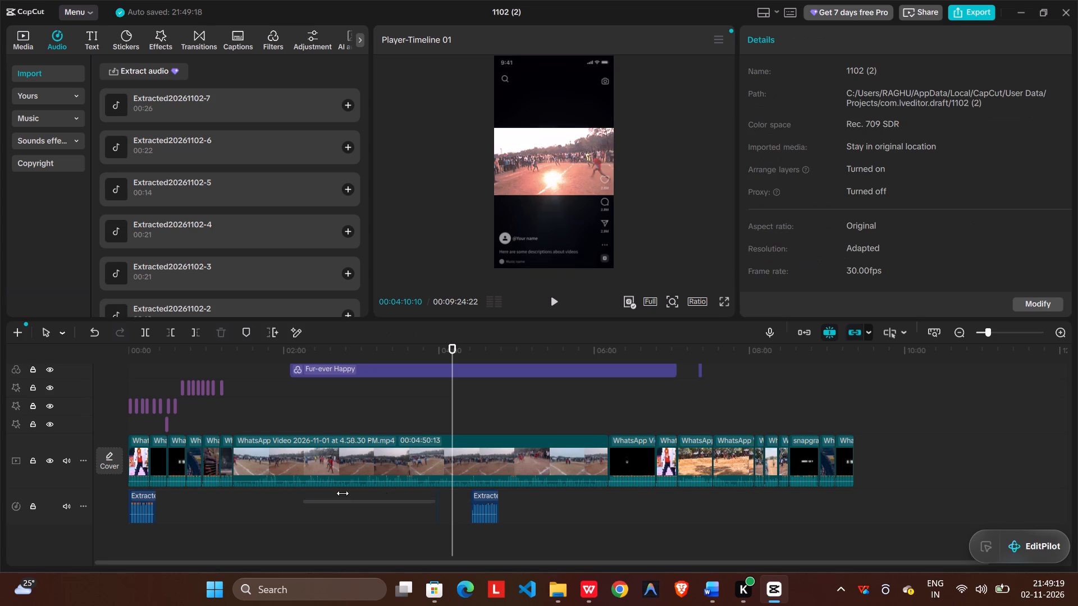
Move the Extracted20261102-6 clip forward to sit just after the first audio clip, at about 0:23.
{"action": "left_click_drag", "start_coordinate": [477, 504], "coordinate": [165, 504]}
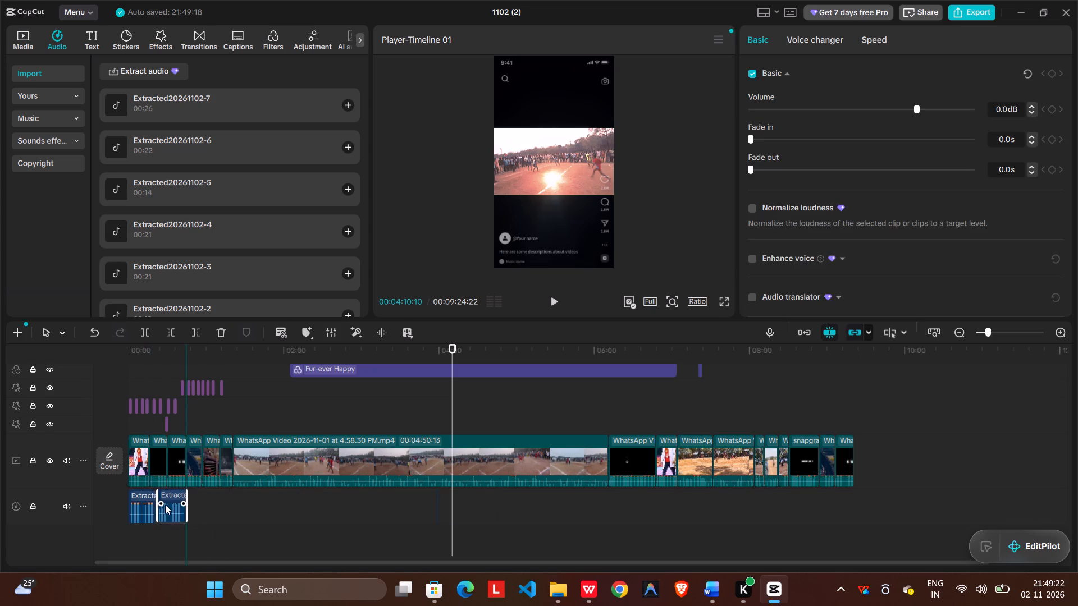
{"action": "left_click_drag", "start_coordinate": [165, 504], "coordinate": [166, 504]}
{"action": "left_click", "coordinate": [166, 504]}
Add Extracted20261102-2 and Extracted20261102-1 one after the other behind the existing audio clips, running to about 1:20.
{"action": "scroll", "coordinate": [224, 231], "scroll_direction": "down", "scroll_amount": 2}
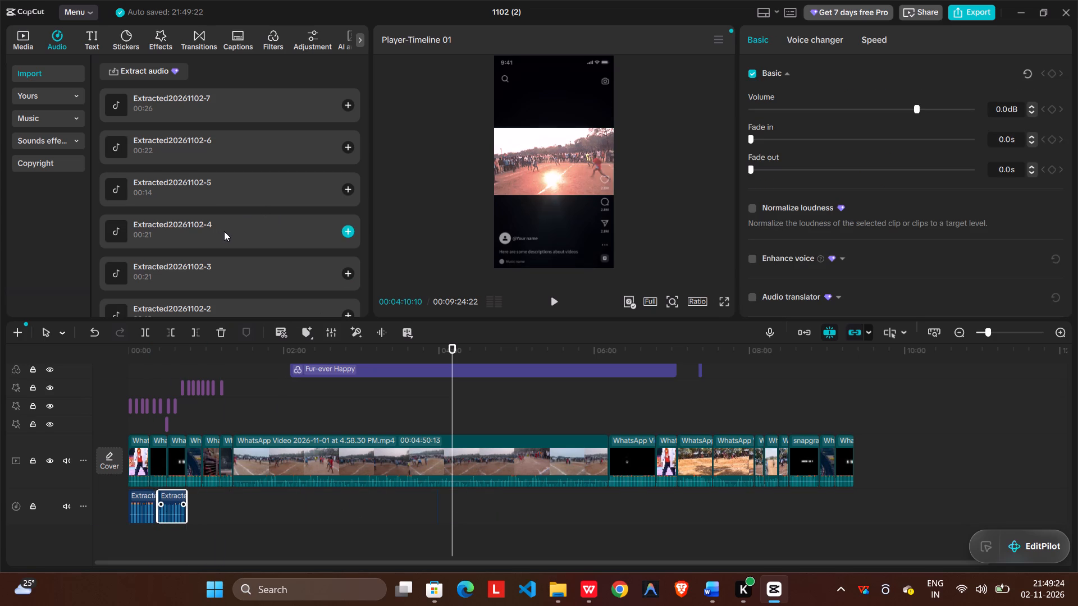
{"action": "scroll", "coordinate": [224, 231], "scroll_direction": "down", "scroll_amount": 4}
{"action": "left_click_drag", "start_coordinate": [215, 254], "coordinate": [203, 511]}
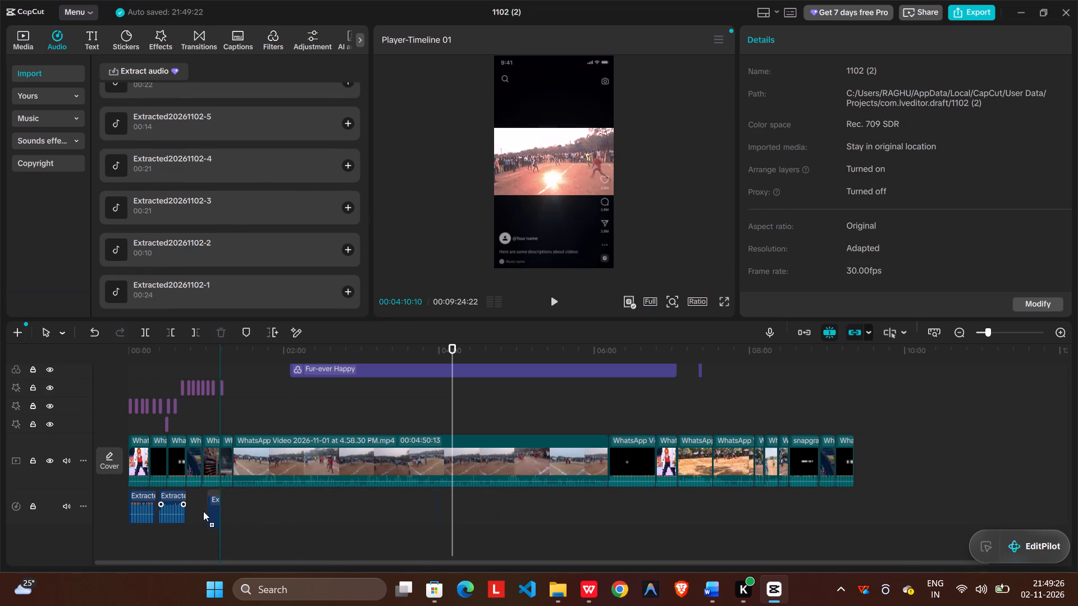
{"action": "left_click_drag", "start_coordinate": [203, 511], "coordinate": [185, 504]}
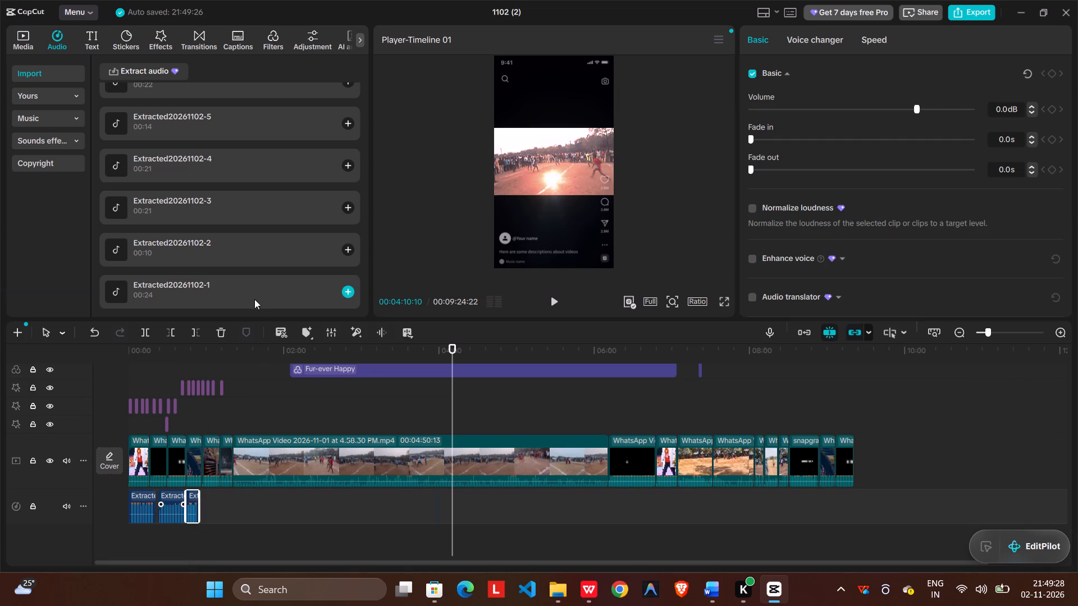
{"action": "left_click_drag", "start_coordinate": [258, 288], "coordinate": [198, 508]}
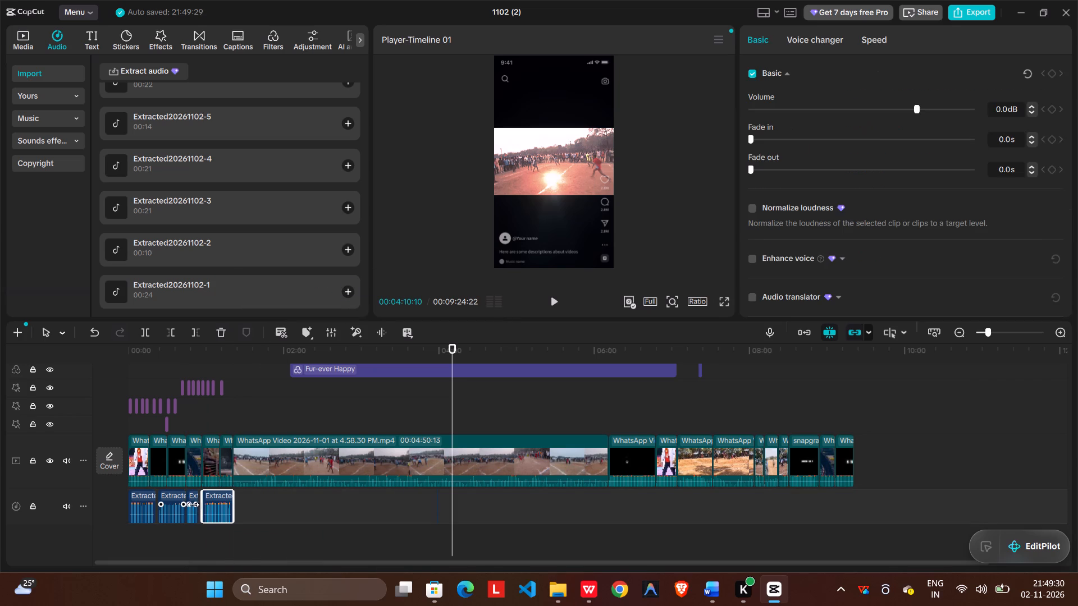
Play the video from the start to about 0:30 to check the added audio.
{"action": "left_click_drag", "start_coordinate": [453, 346], "coordinate": [410, 353]}
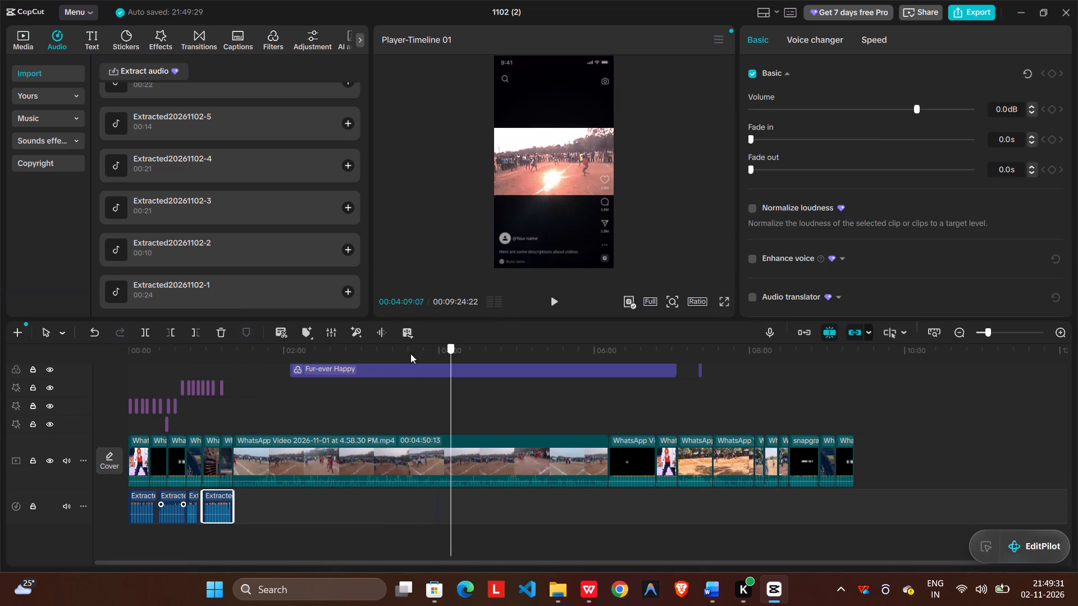
{"action": "left_click_drag", "start_coordinate": [410, 353], "coordinate": [59, 403]}
{"action": "left_click", "coordinate": [554, 300]}
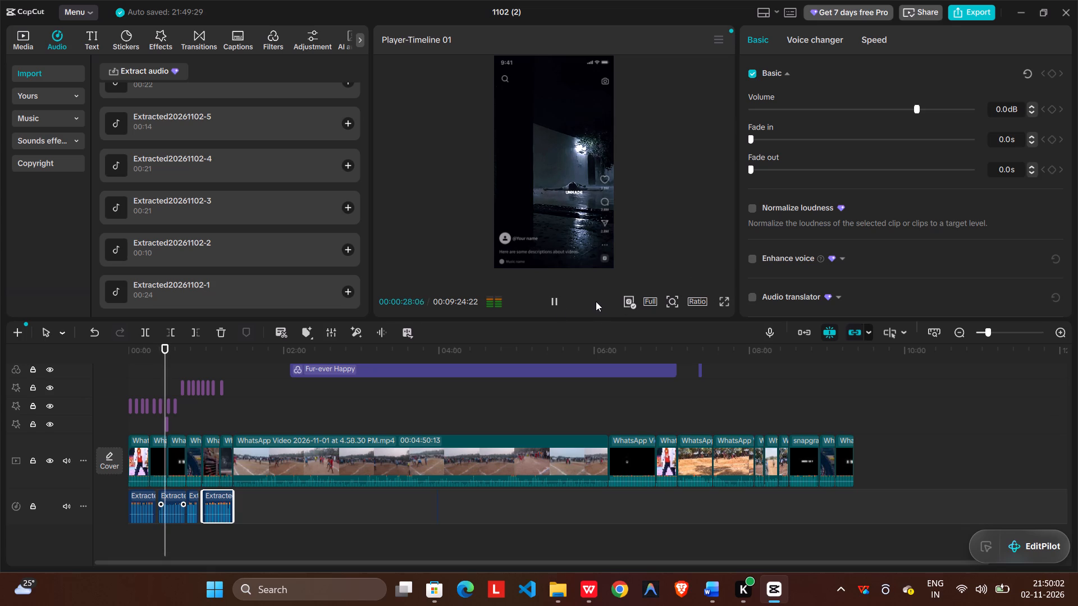
{"action": "left_click", "coordinate": [552, 300]}
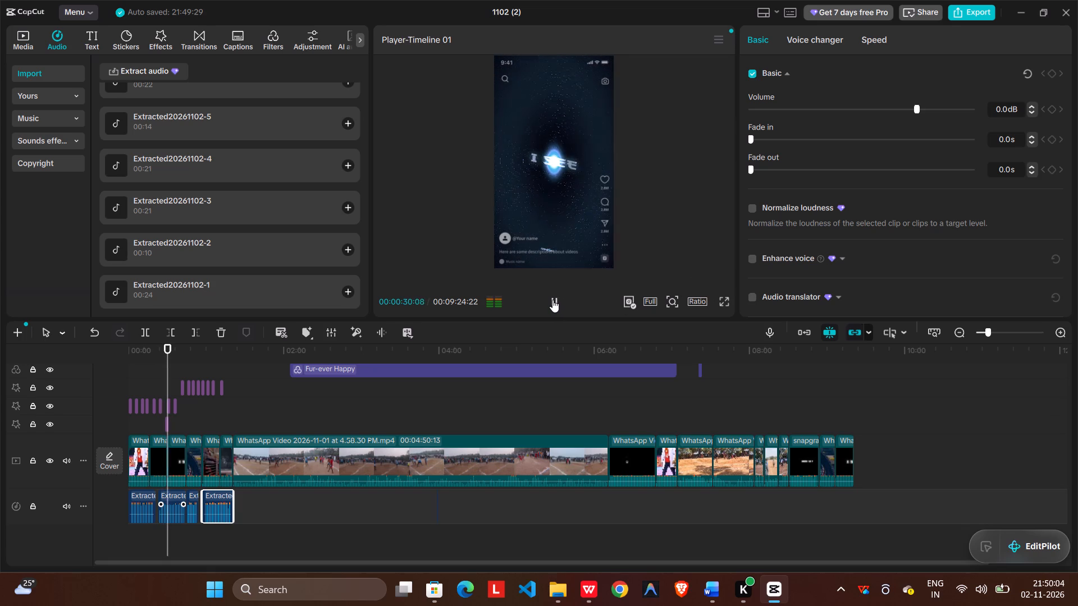